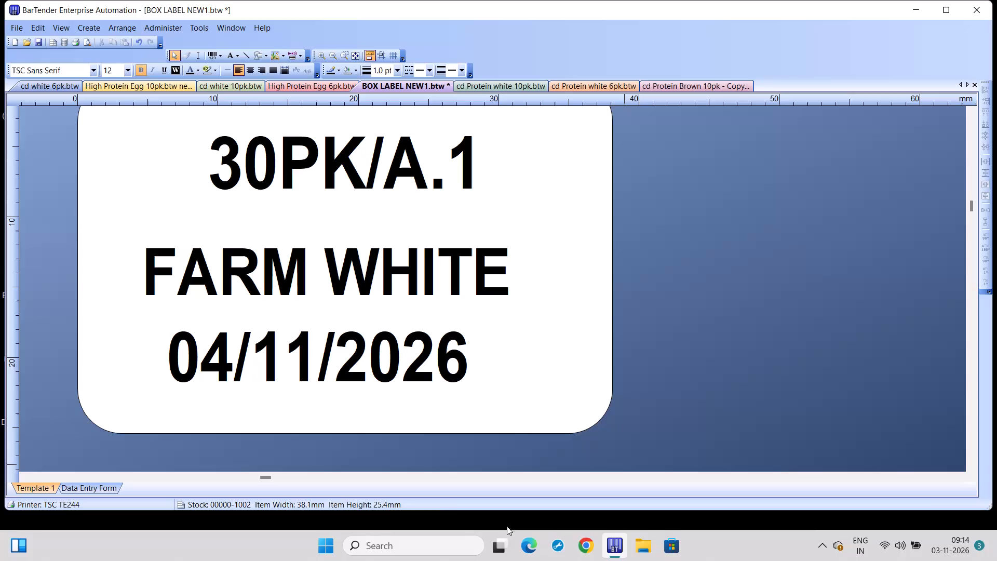
In the High Protein Egg 6pk label, set the barcode's embedded data to b_853103_04-11-2026_0001.
{"action": "left_click", "coordinate": [296, 83]}
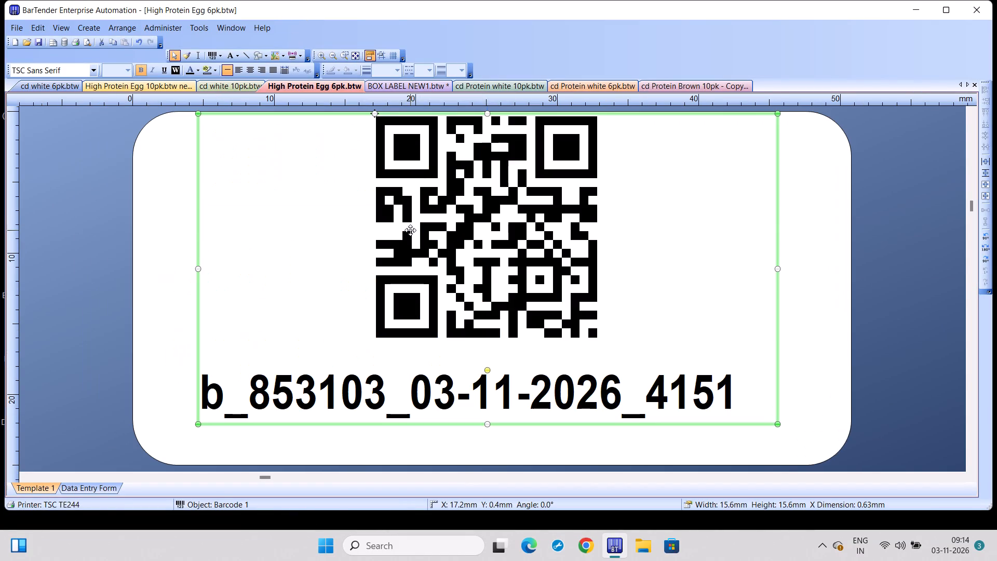
{"action": "double_click", "coordinate": [426, 394]}
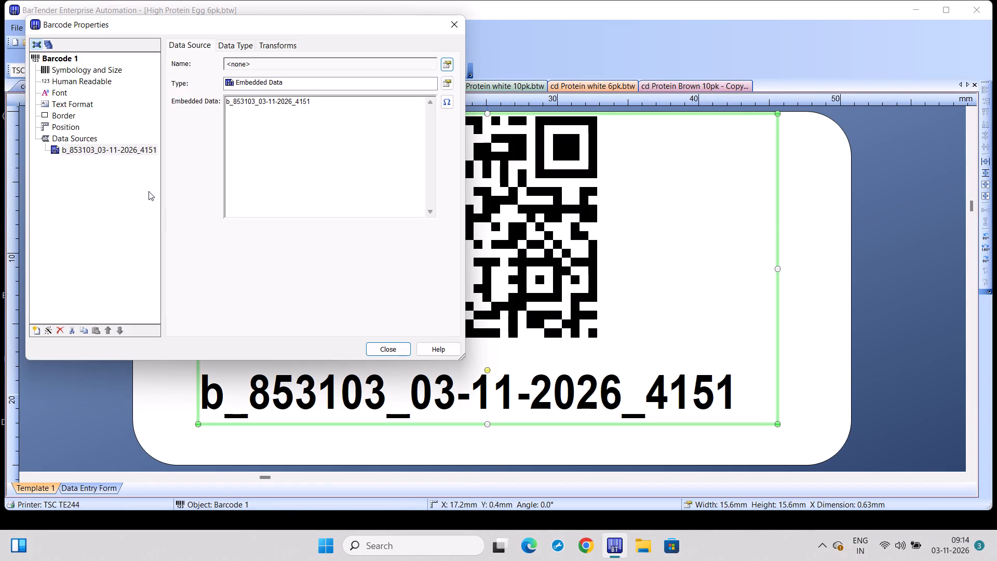
{"action": "left_click", "coordinate": [266, 115]}
{"action": "key", "text": "BackSpace"}
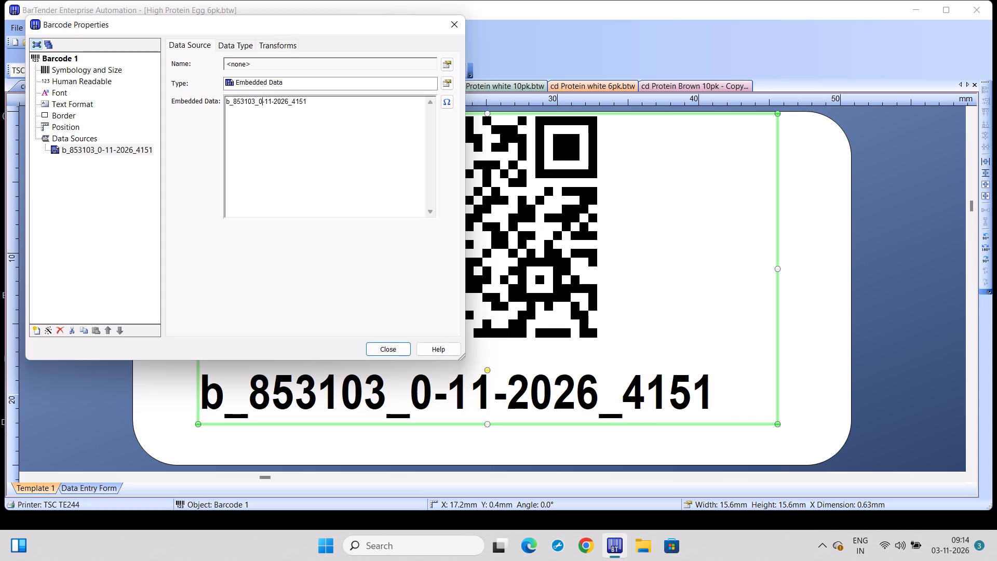
{"action": "key", "text": "4"}
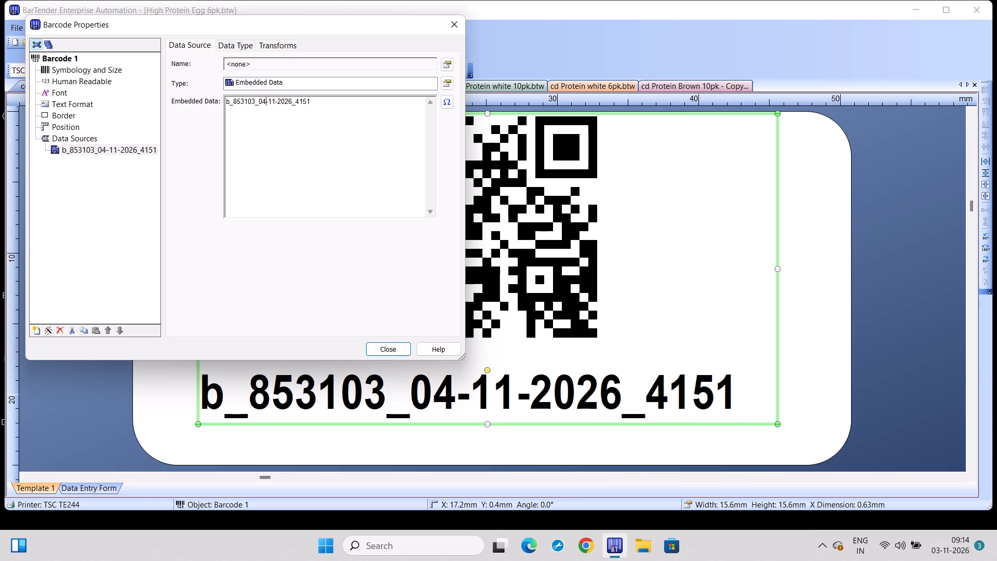
{"action": "left_click", "coordinate": [307, 114]}
{"action": "key", "text": "BackSpace"}
{"action": "key", "text": "BackSpace"}
{"action": "key", "text": "BackSpace"}
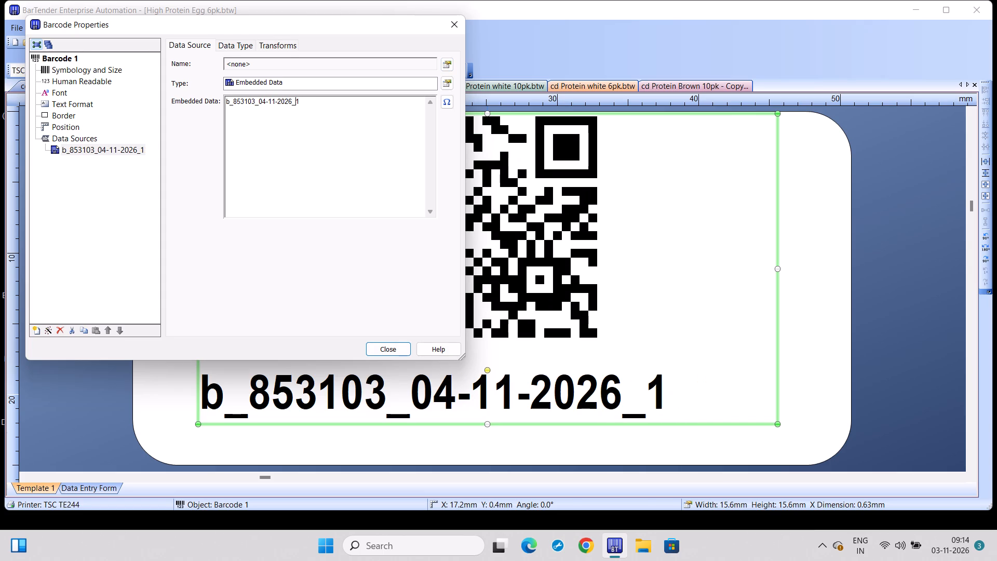
{"action": "type", "text": "000"}
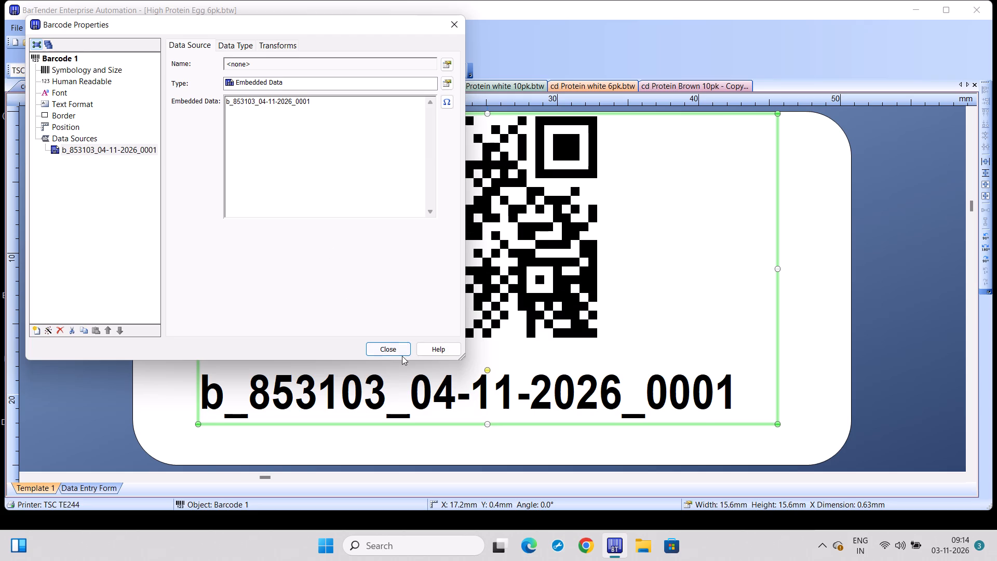
{"action": "left_click", "coordinate": [386, 352]}
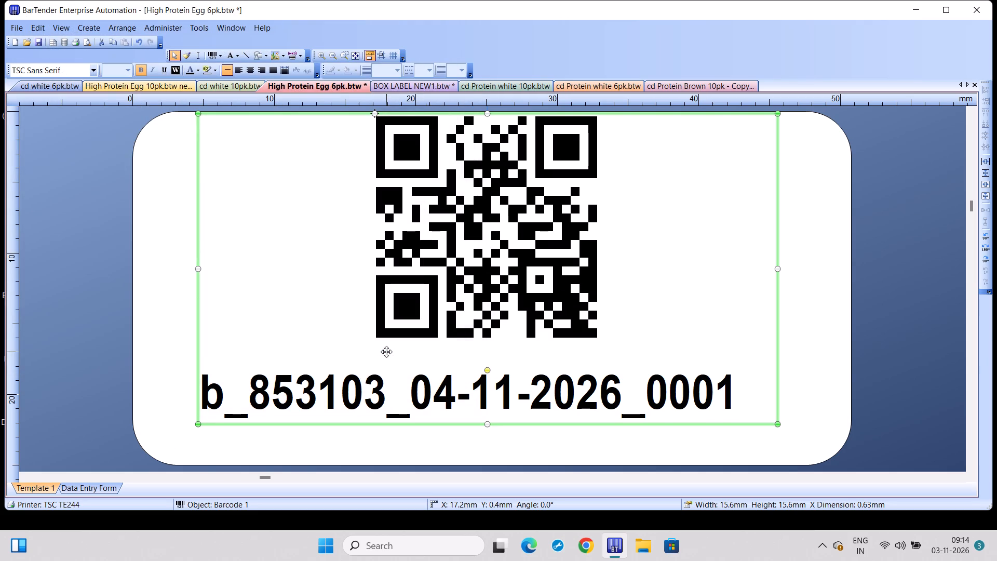
Print the High Protein Egg 6pk label with 1296 serial numbers.
{"action": "key", "text": "ctrl+p"}
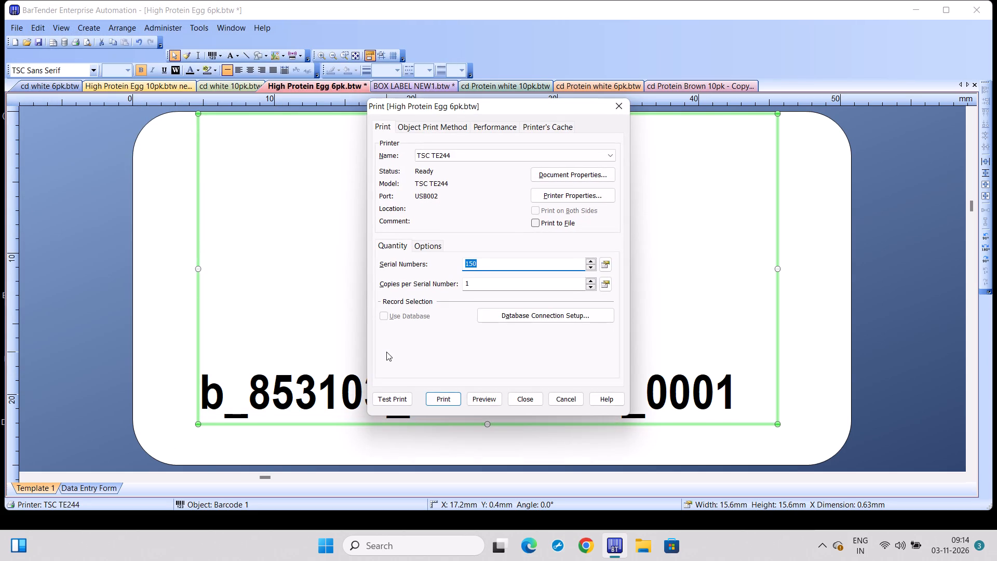
{"action": "type", "text": "12"}
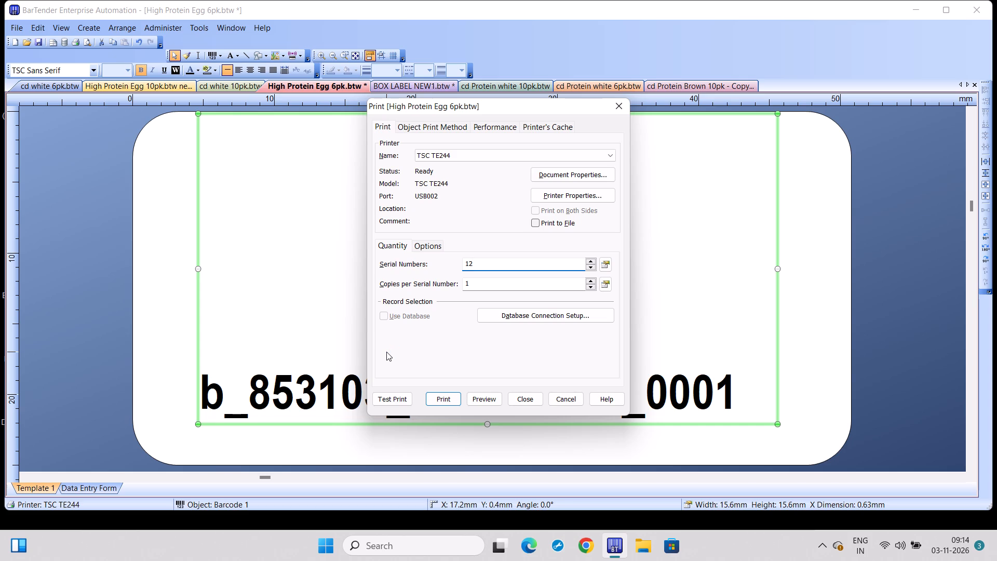
{"action": "key", "text": "9"}
{"action": "key", "text": "6"}
{"action": "key", "text": "Return"}
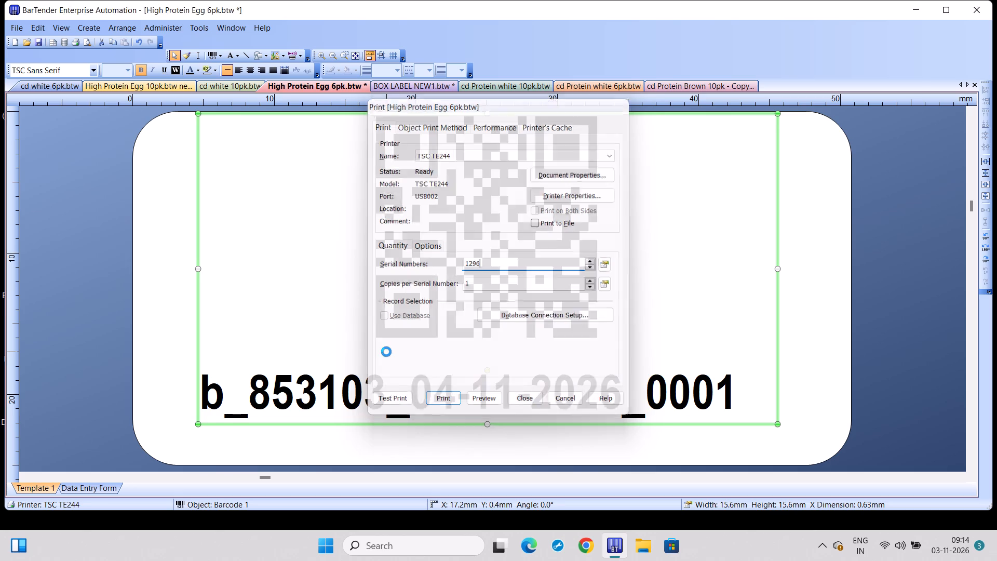
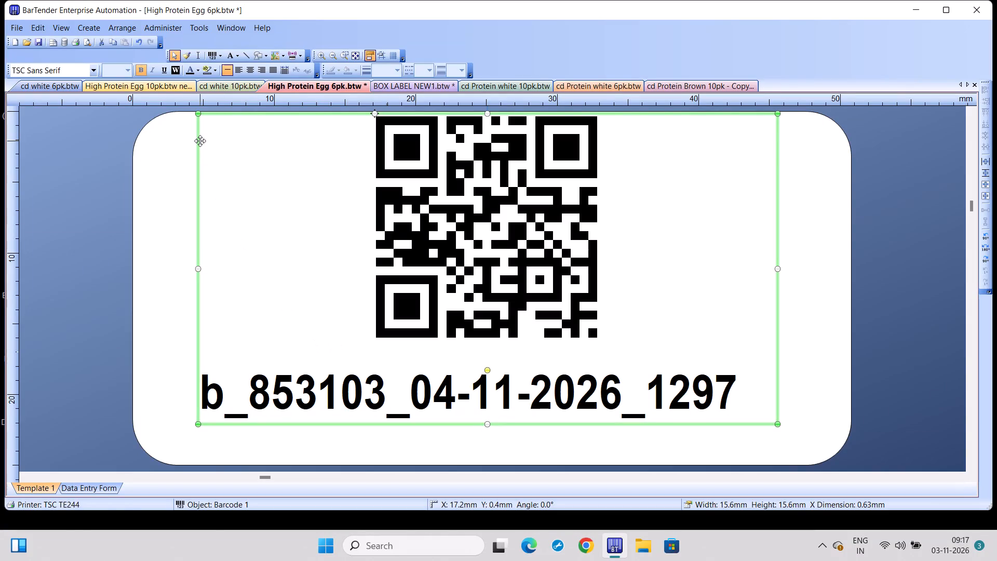
Close BarTender, saving the changes to the High Protein Egg 6pk and BOX LABEL NEW1 labels.
{"action": "left_click", "coordinate": [135, 89]}
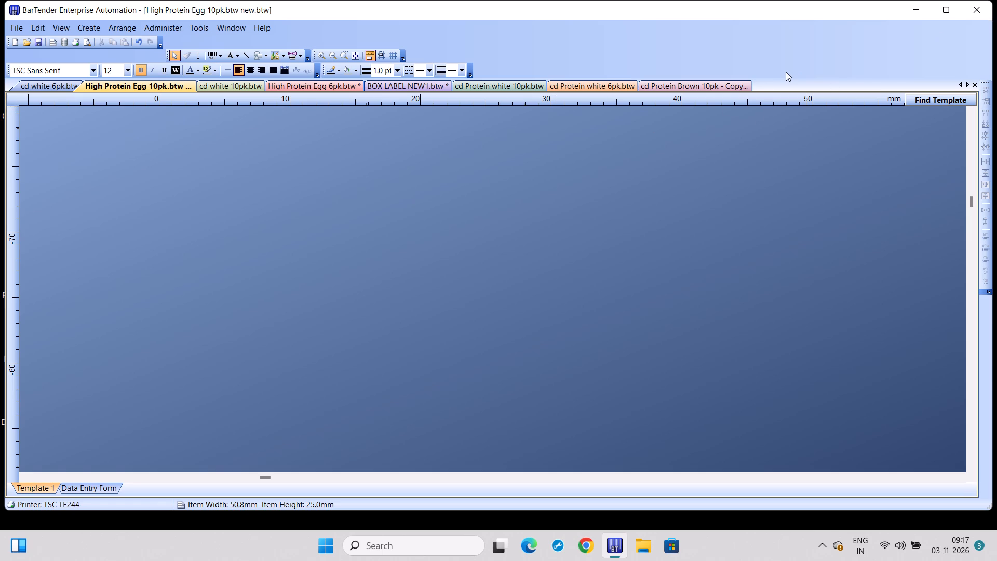
{"action": "left_click", "coordinate": [702, 86]}
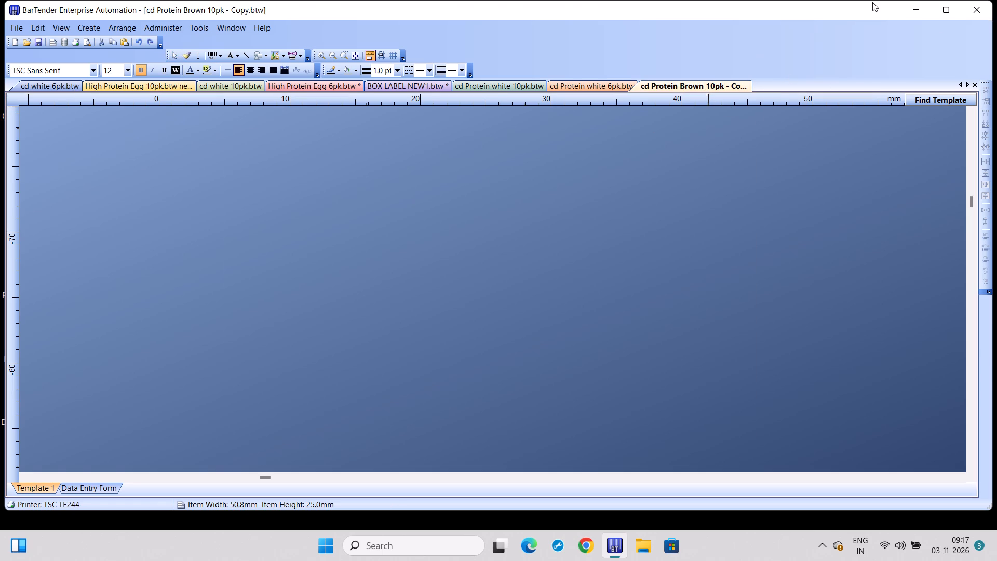
{"action": "left_click", "coordinate": [977, 9]}
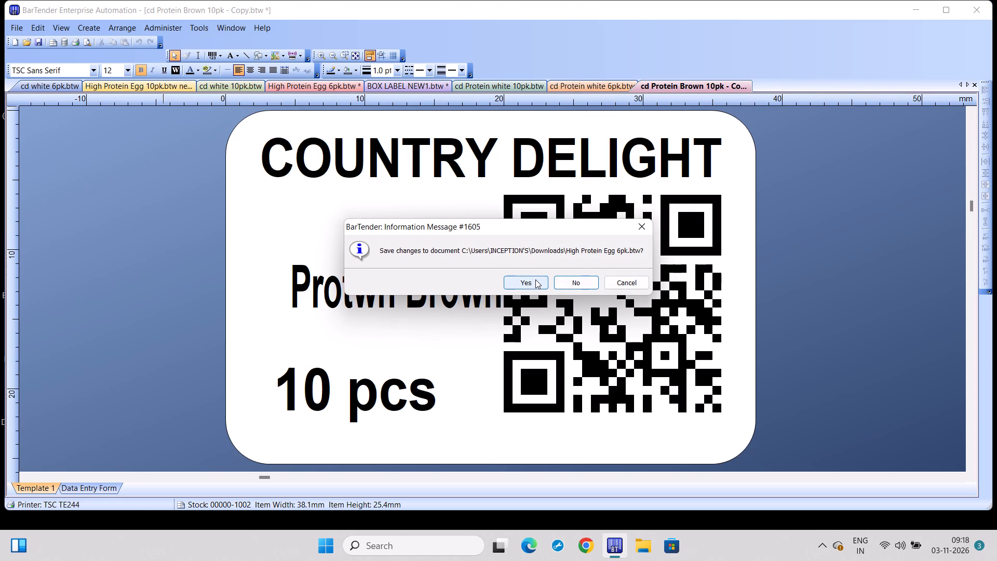
{"action": "left_click", "coordinate": [535, 279]}
{"action": "left_click", "coordinate": [535, 279]}
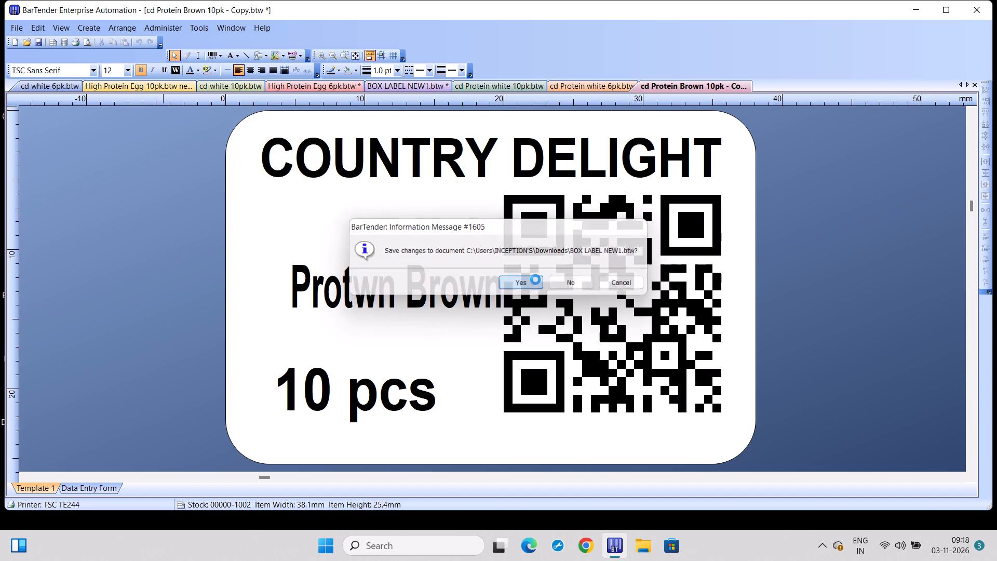
{"action": "left_click", "coordinate": [535, 279]}
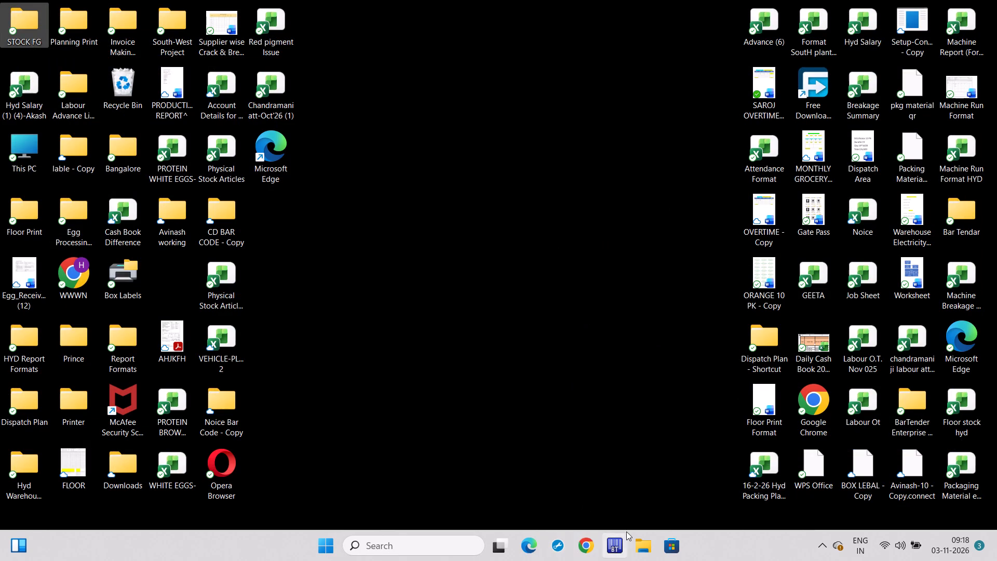
Start BarTender again from the desktop.
{"action": "left_click", "coordinate": [611, 546]}
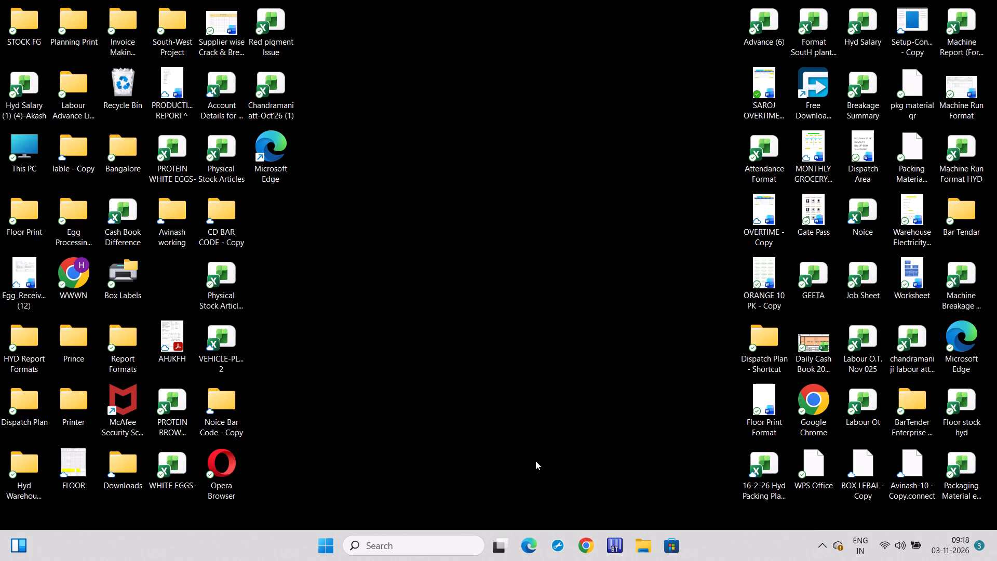
{"action": "double_click", "coordinate": [614, 551]}
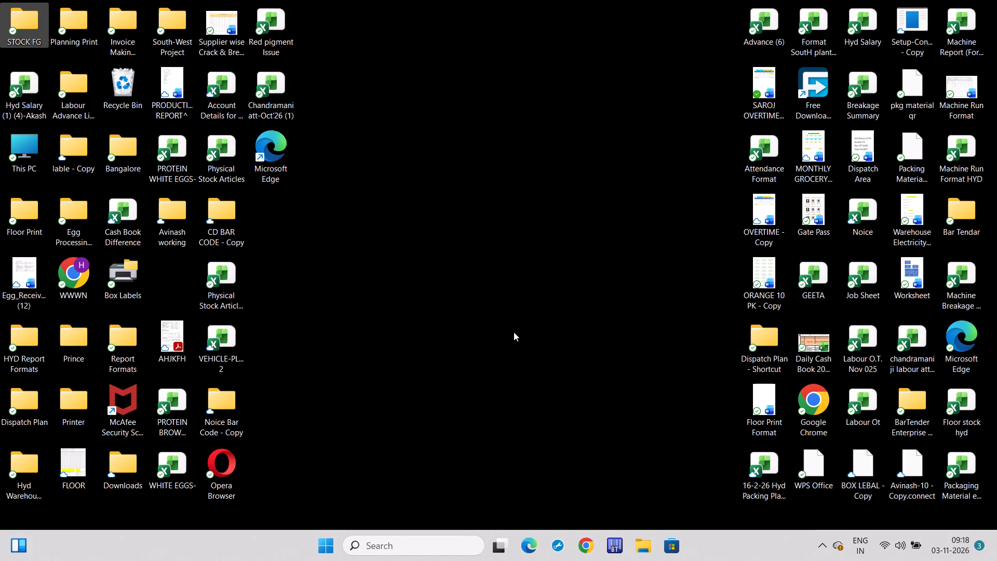
{"action": "double_click", "coordinate": [614, 537]}
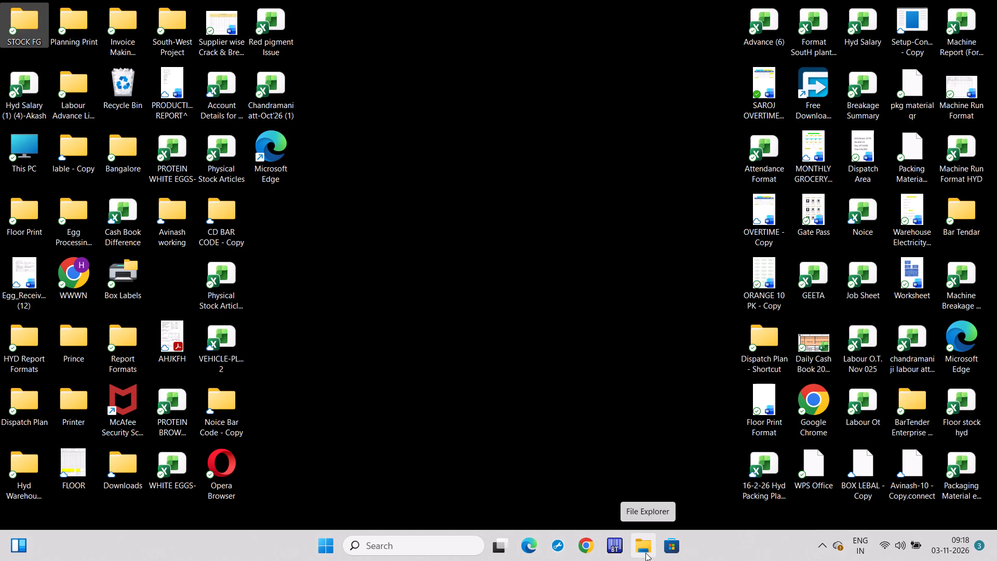
{"action": "left_click", "coordinate": [612, 550]}
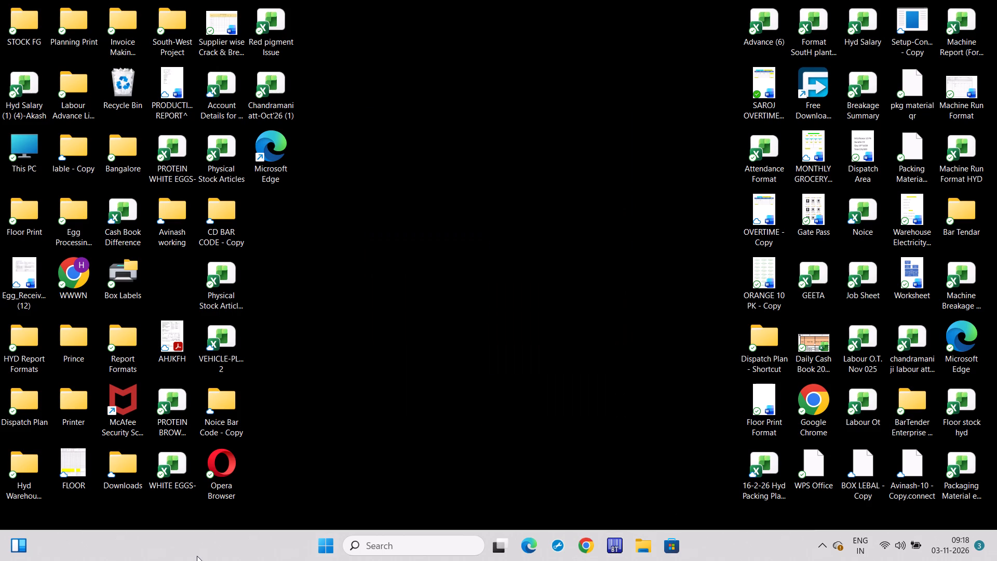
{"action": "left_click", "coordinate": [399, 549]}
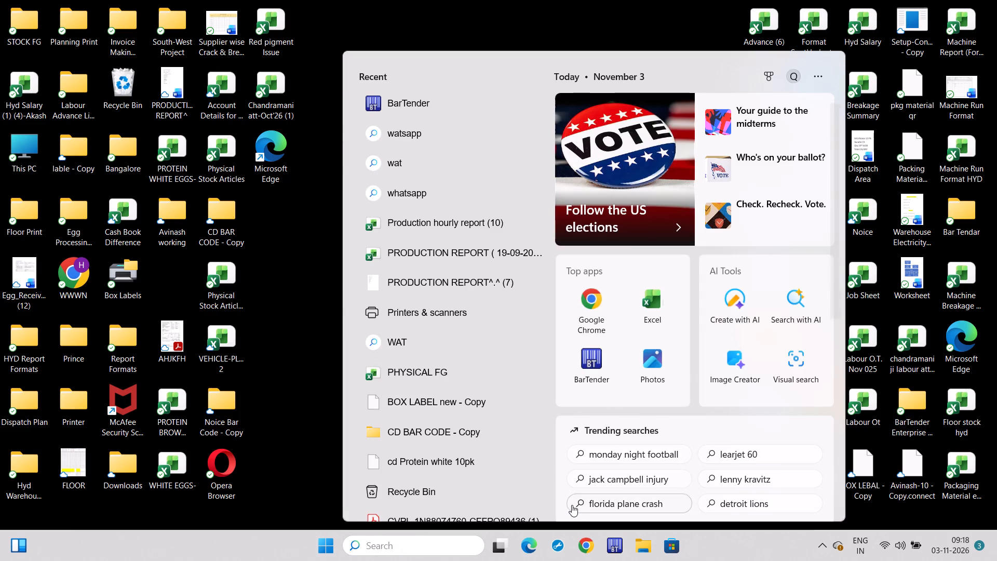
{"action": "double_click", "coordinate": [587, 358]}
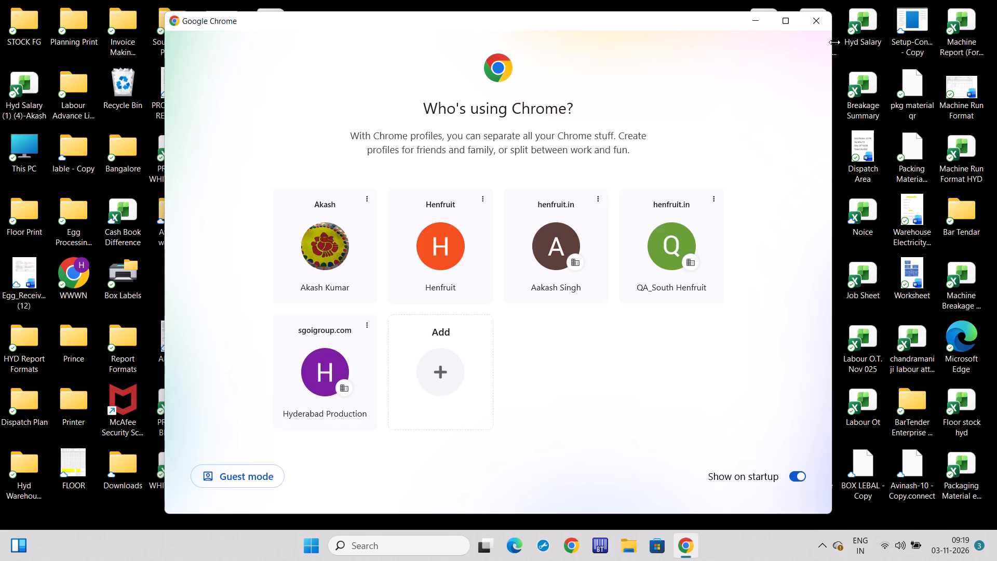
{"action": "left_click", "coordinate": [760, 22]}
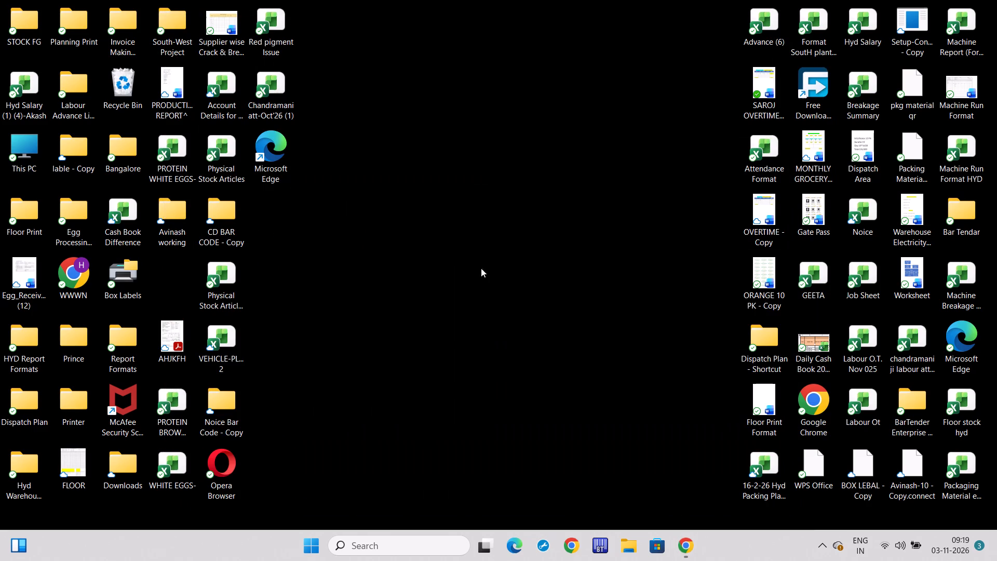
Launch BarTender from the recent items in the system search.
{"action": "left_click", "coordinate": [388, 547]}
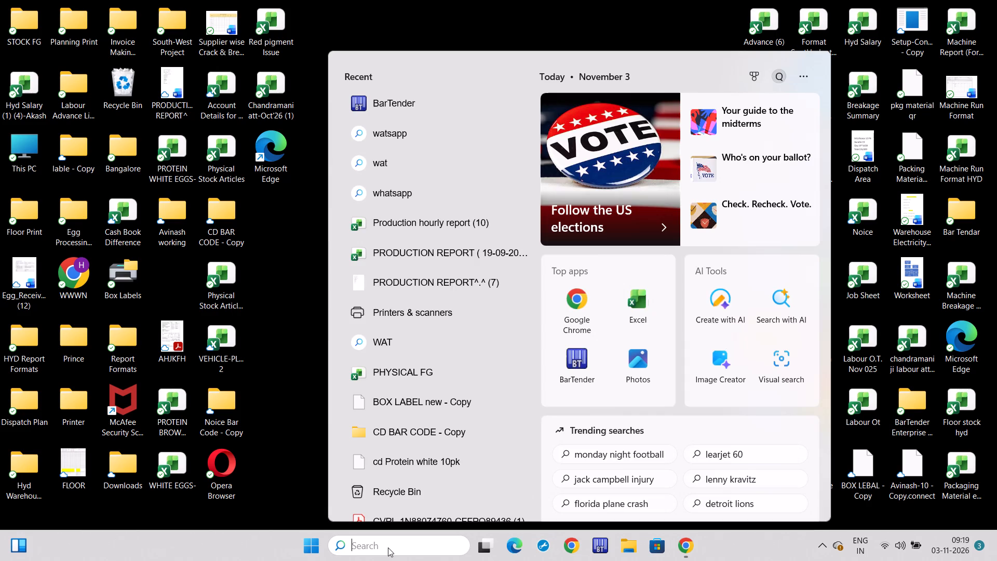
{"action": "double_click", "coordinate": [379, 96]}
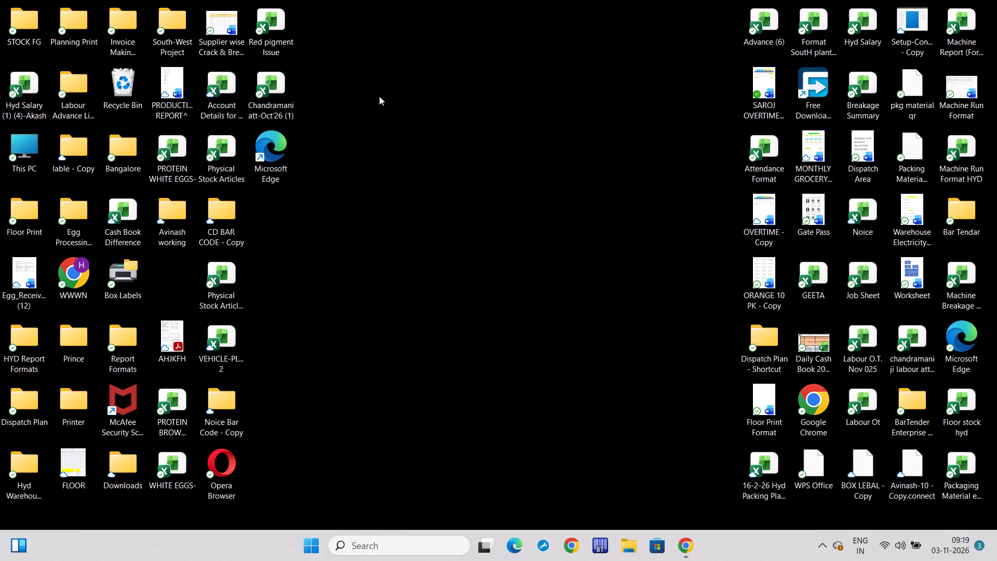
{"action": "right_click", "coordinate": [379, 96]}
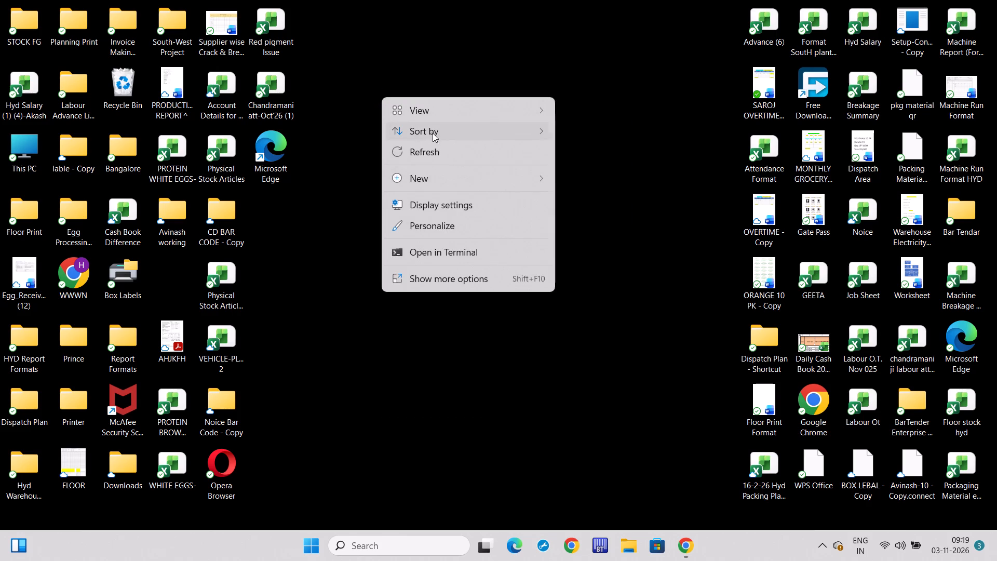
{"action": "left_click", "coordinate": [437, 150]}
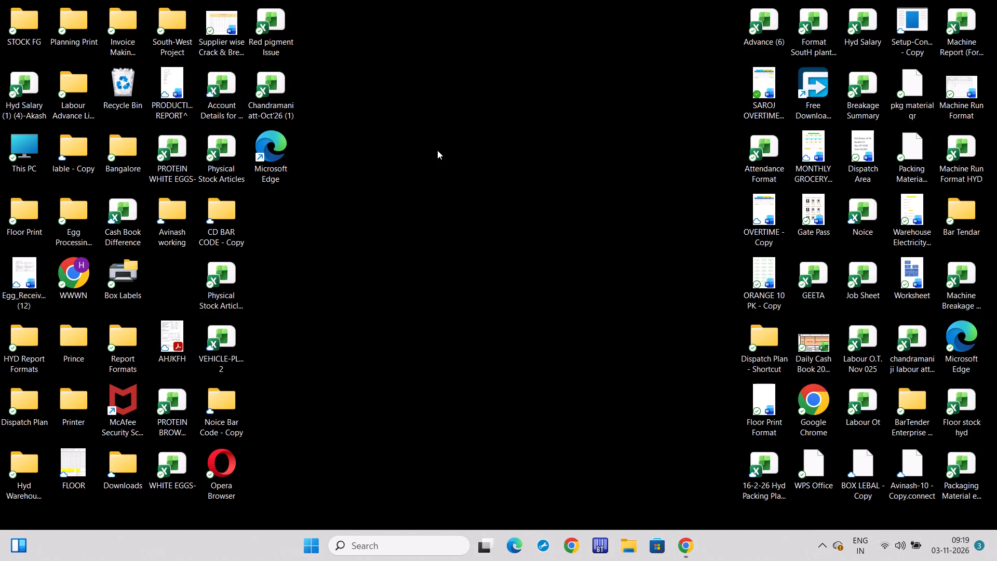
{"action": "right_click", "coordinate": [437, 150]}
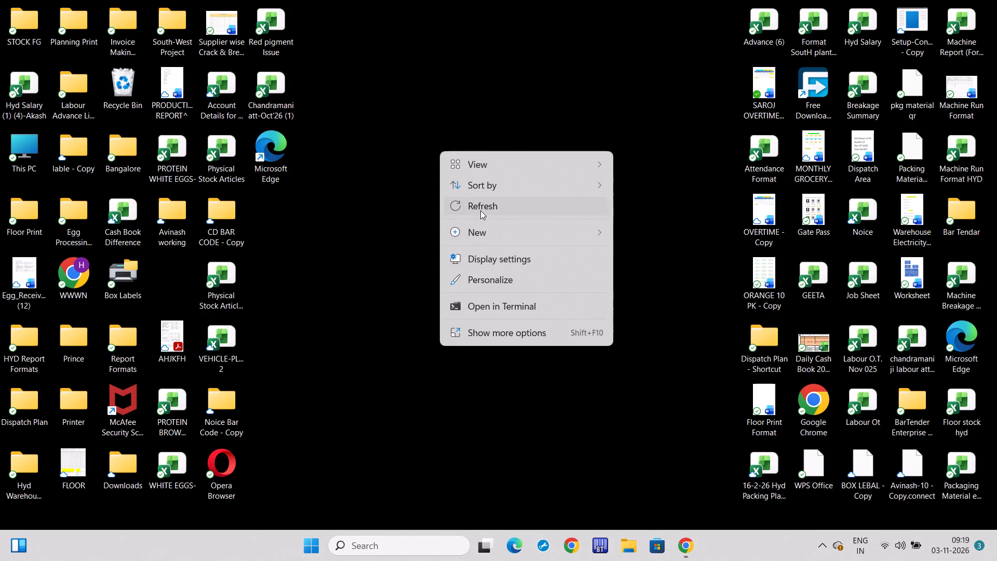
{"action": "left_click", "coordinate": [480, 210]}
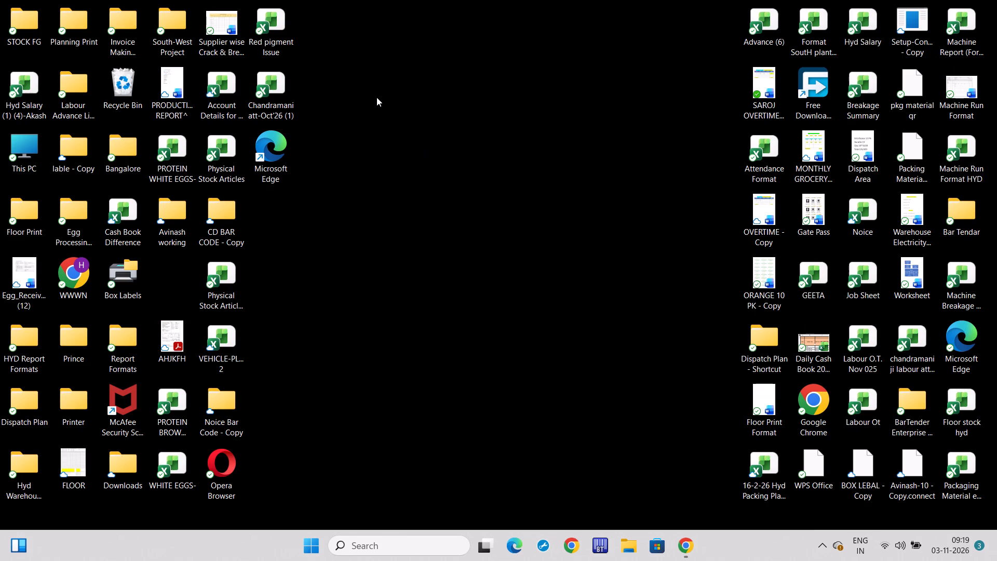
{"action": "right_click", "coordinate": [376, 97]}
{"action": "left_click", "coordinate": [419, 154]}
Bring up BarTender, create a new document from the blank template, and call up the Open Document dialog.
{"action": "double_click", "coordinate": [598, 538]}
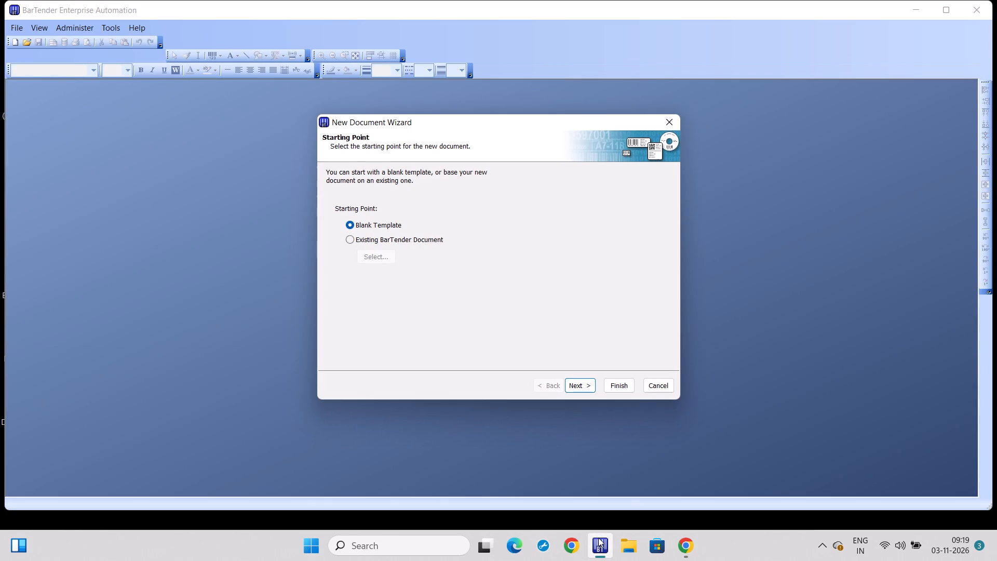
{"action": "left_click", "coordinate": [623, 381]}
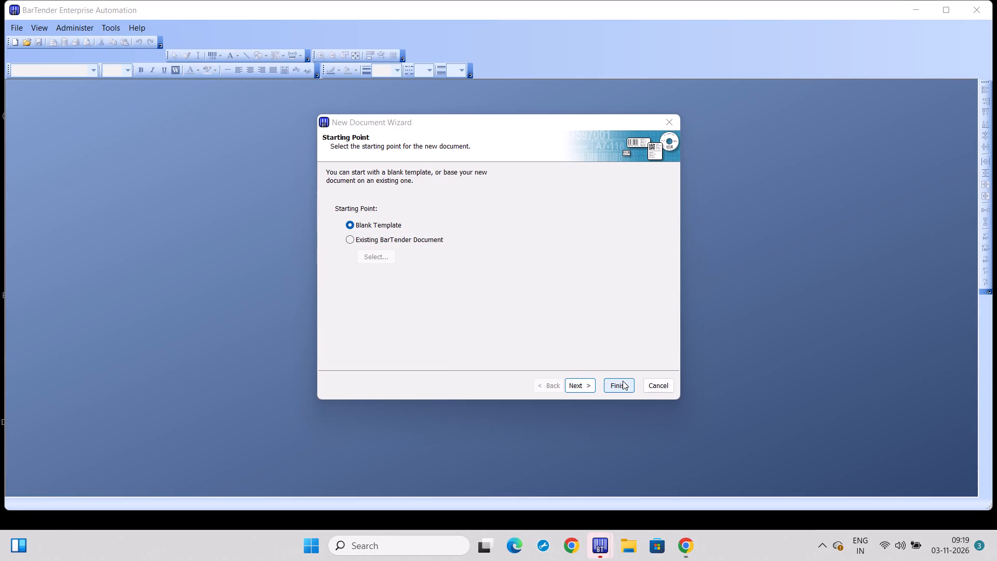
{"action": "left_click", "coordinate": [623, 381]}
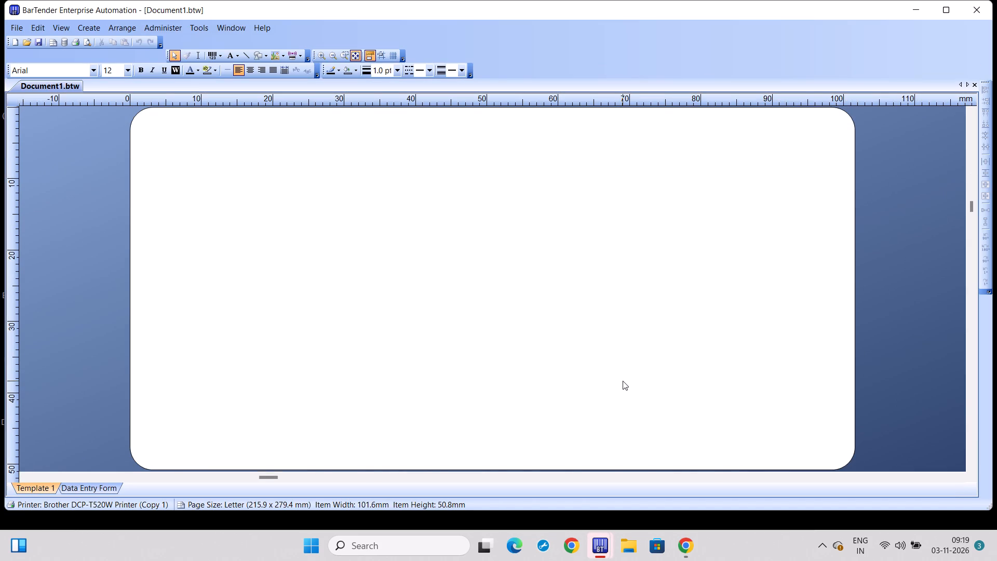
{"action": "key", "text": "ctrl+o"}
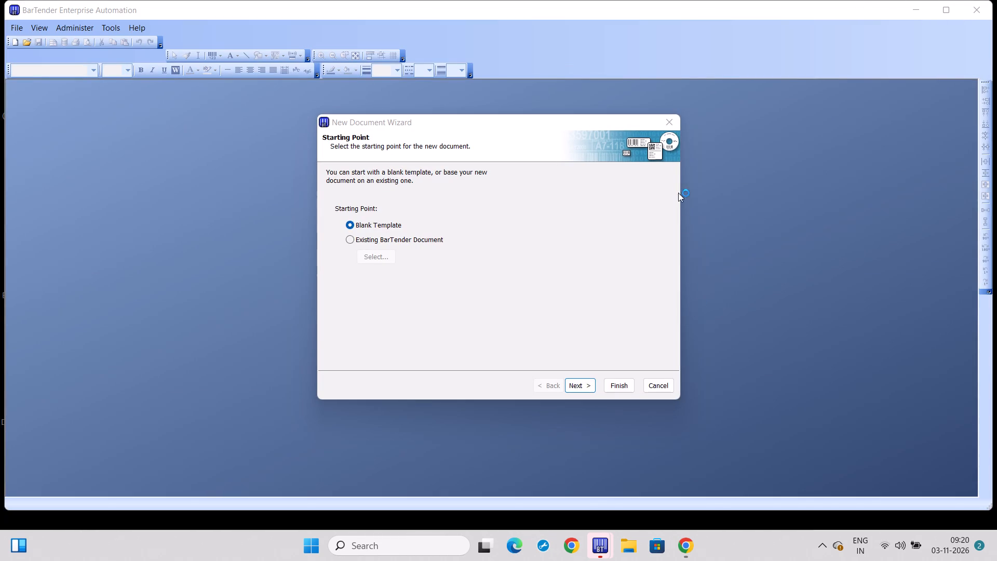
Close the surplus empty BarTender windows, cancelling the New Document Wizard in each one.
{"action": "left_click", "coordinate": [668, 122]}
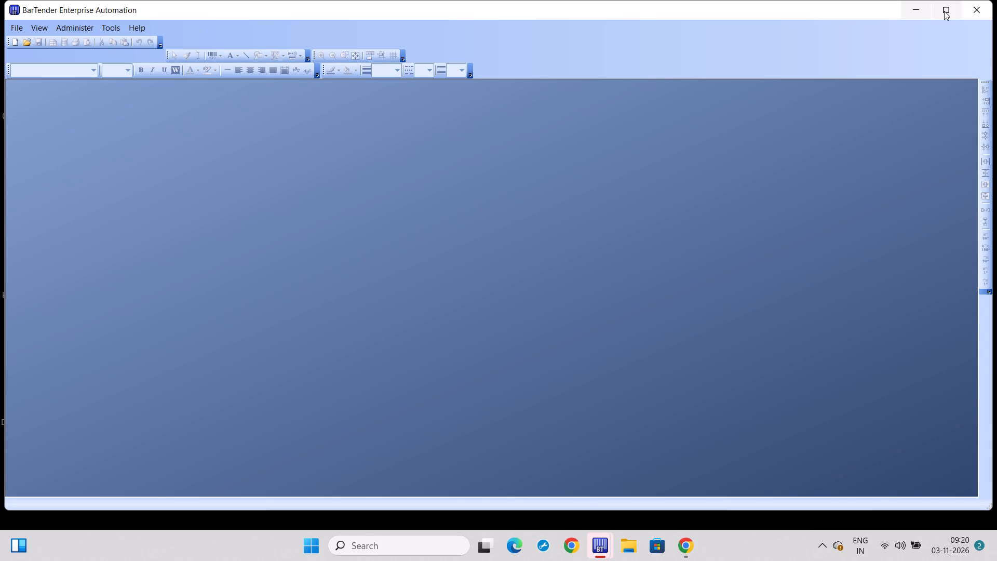
{"action": "left_click", "coordinate": [974, 7]}
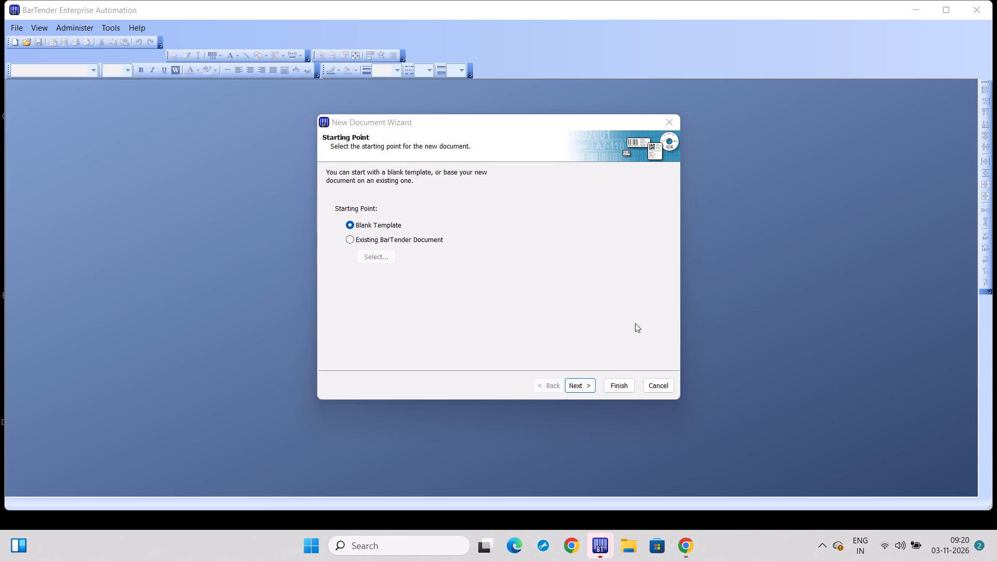
{"action": "left_click", "coordinate": [665, 123]}
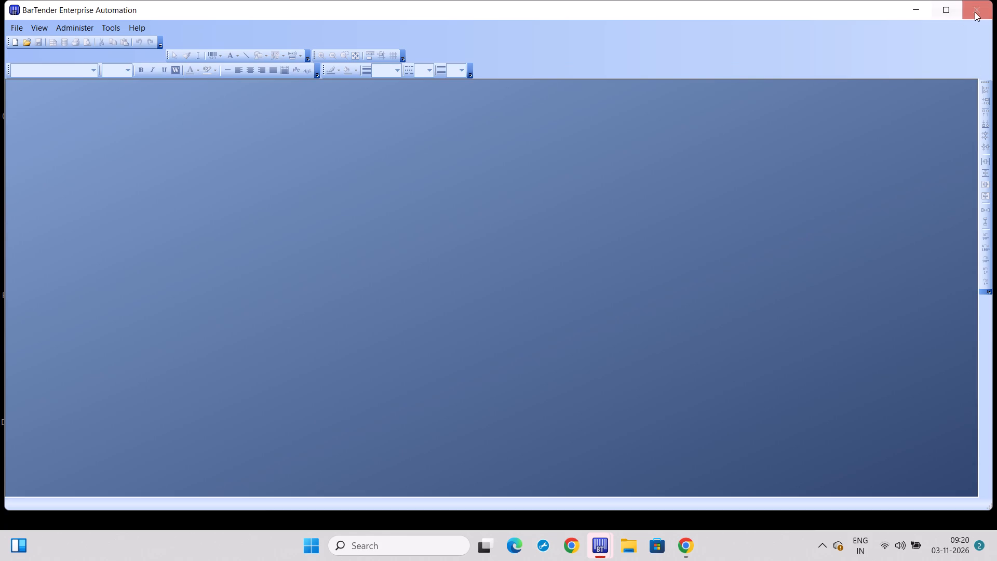
{"action": "left_click", "coordinate": [975, 12]}
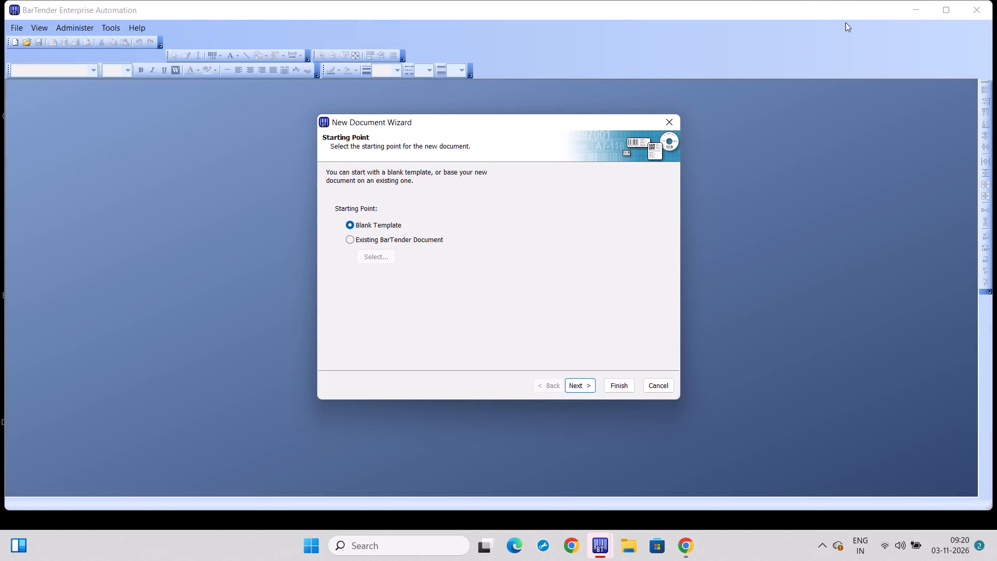
{"action": "left_click", "coordinate": [674, 119]}
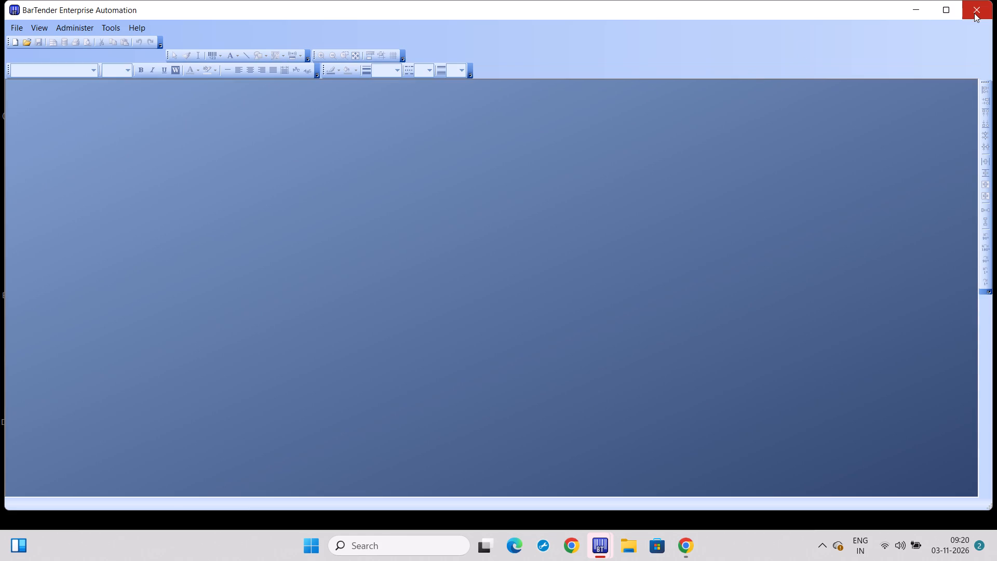
{"action": "left_click", "coordinate": [974, 13]}
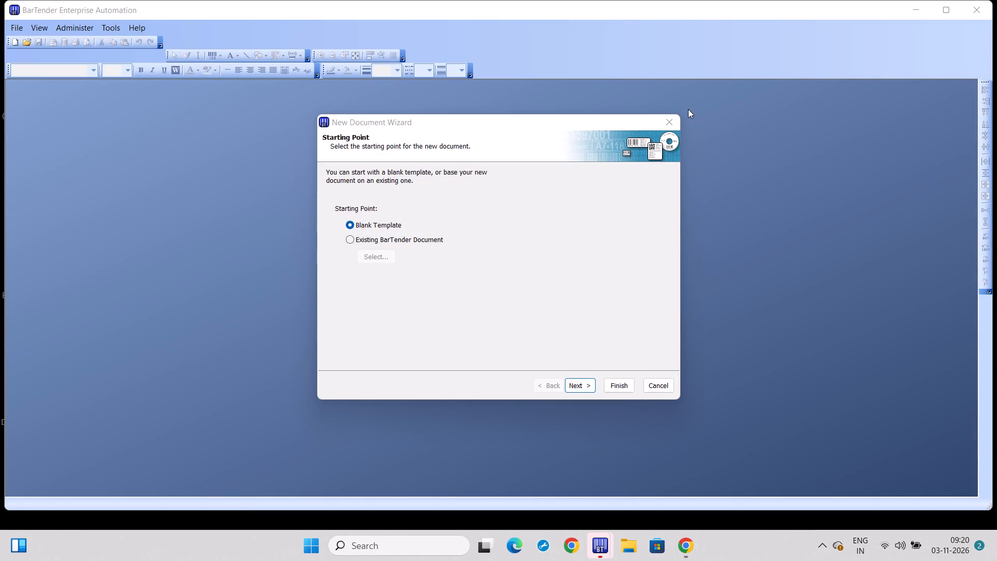
{"action": "left_click", "coordinate": [670, 117]}
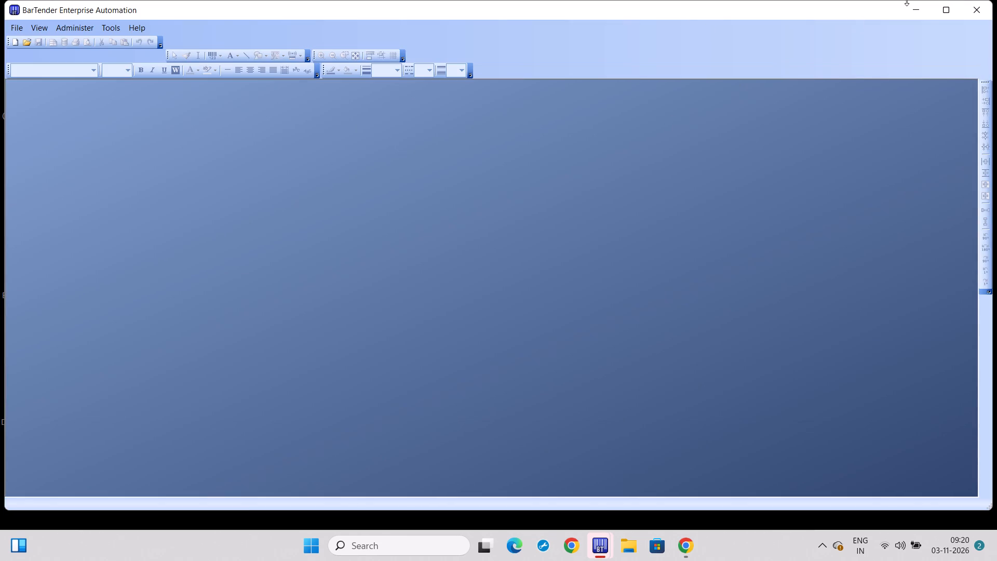
{"action": "left_click", "coordinate": [978, 12]}
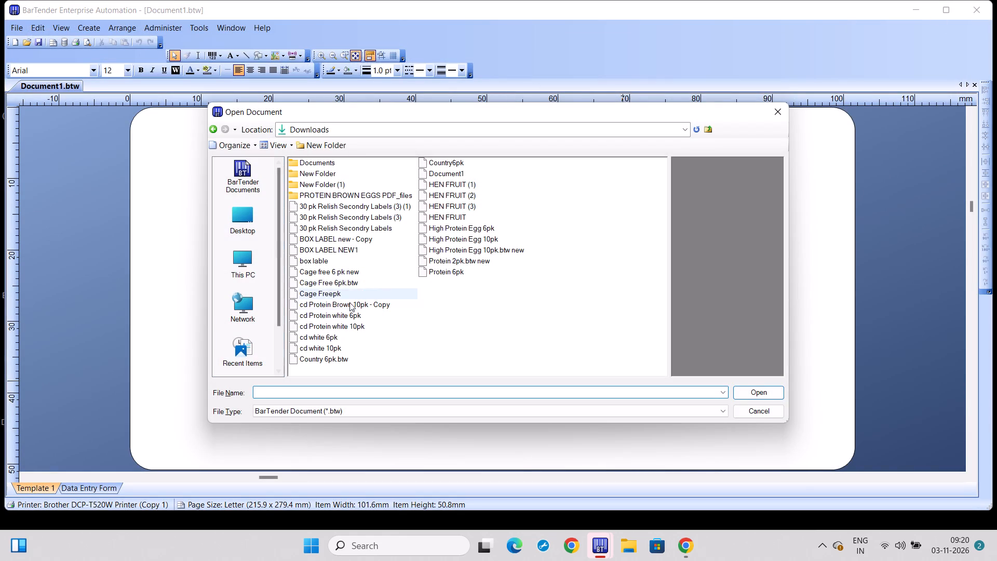
Choose BOX LABEL NEW1 in the Downloads folder as the document to open.
{"action": "left_click", "coordinate": [337, 235]}
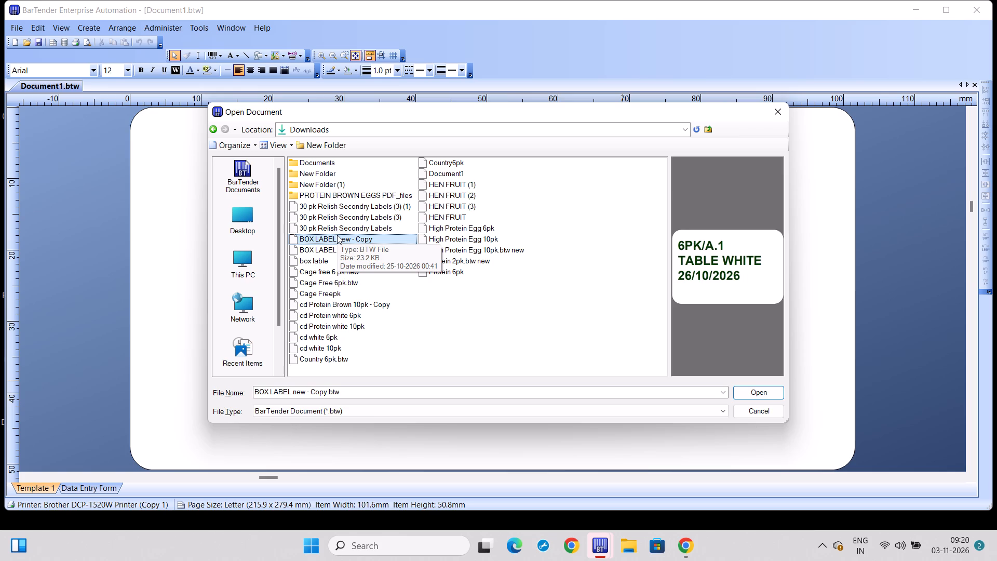
{"action": "left_click", "coordinate": [322, 249]}
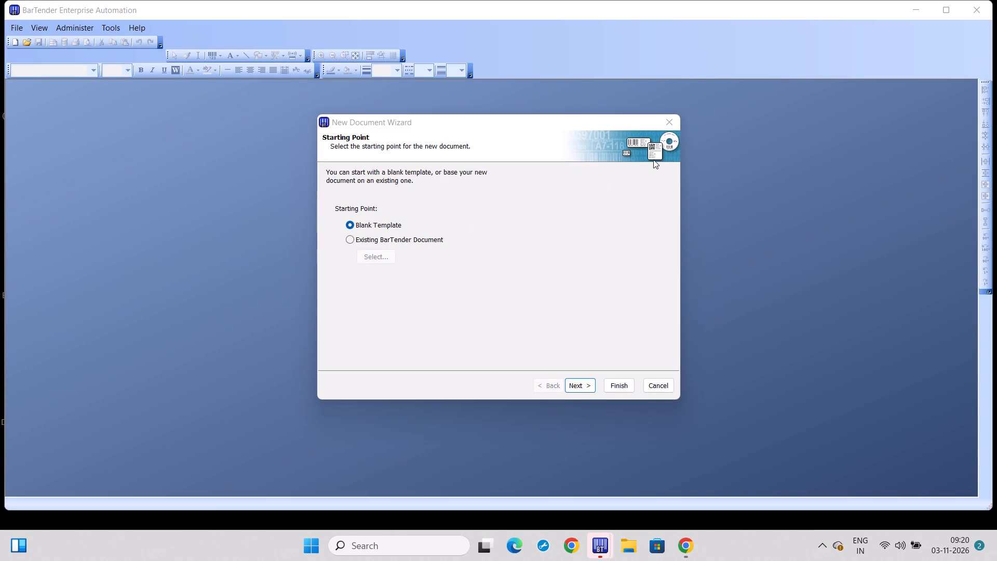
Cancel the New Document Wizard in the remaining surplus BarTender window and close that window.
{"action": "left_click", "coordinate": [667, 126]}
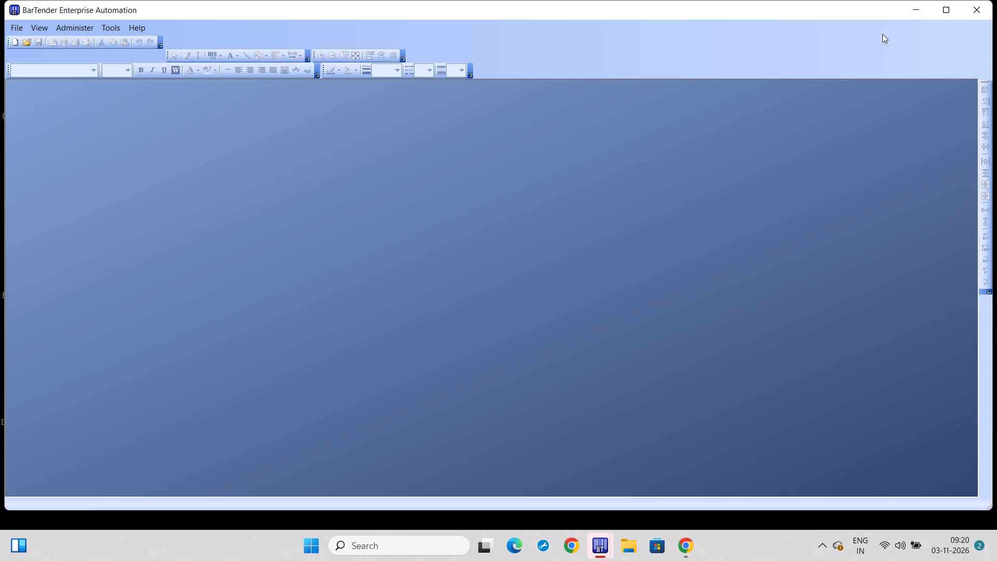
{"action": "left_click", "coordinate": [974, 11]}
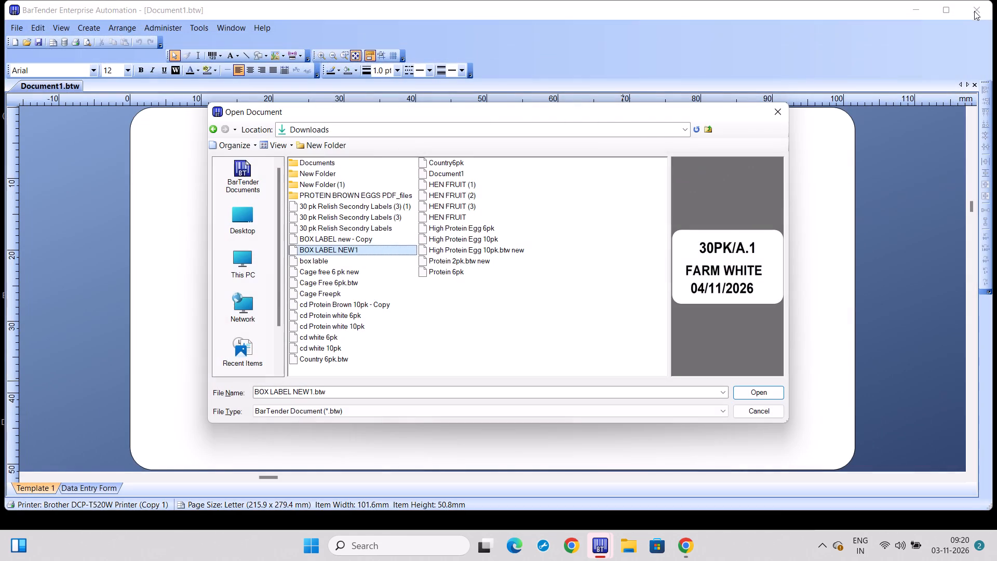
Compare the previews of box lable, BOX LABEL NEW1 and BOX LABEL new - Copy, ending with BOX LABEL NEW1 selected.
{"action": "left_click", "coordinate": [319, 259]}
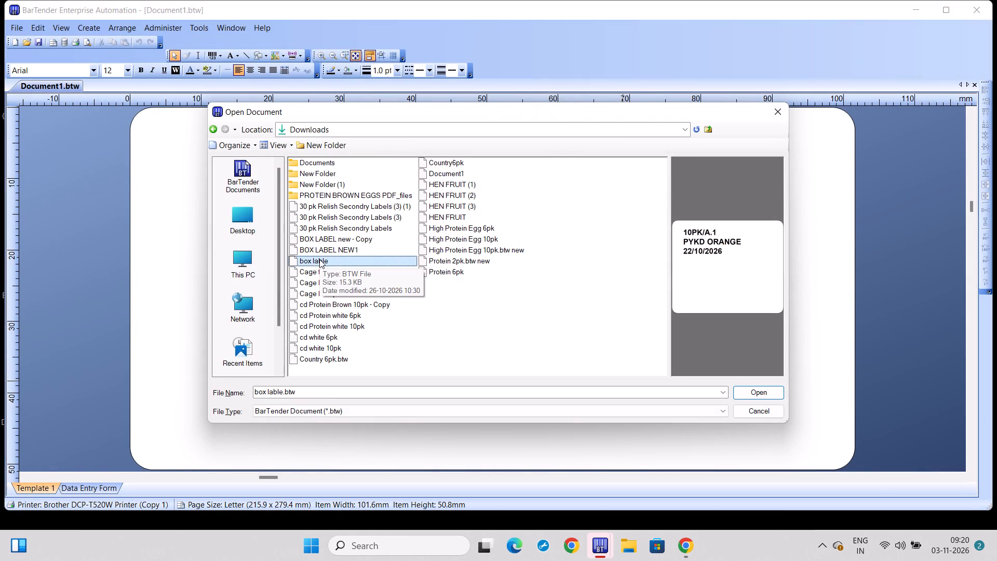
{"action": "left_click", "coordinate": [321, 245]}
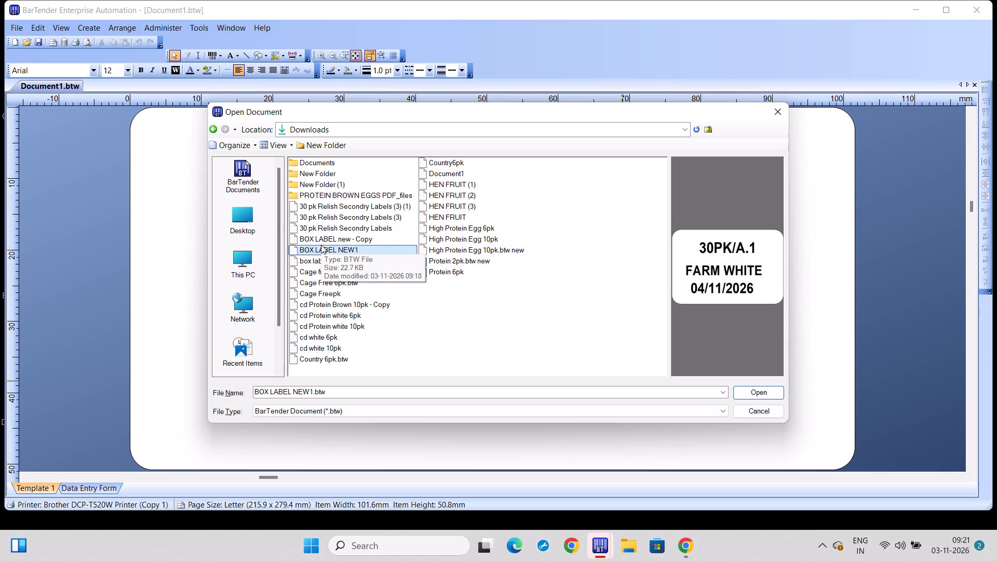
{"action": "left_click", "coordinate": [323, 237]}
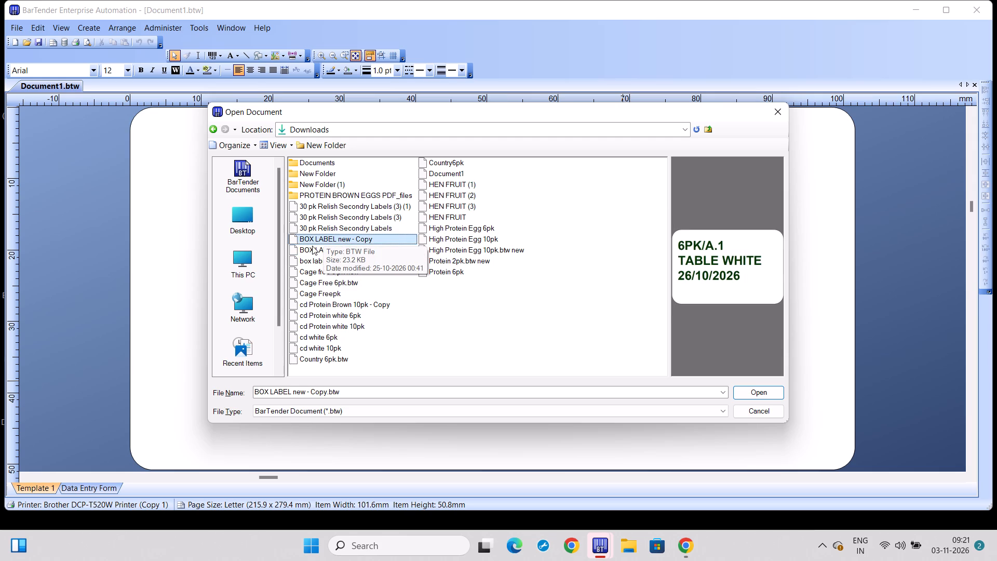
{"action": "left_click", "coordinate": [312, 246]}
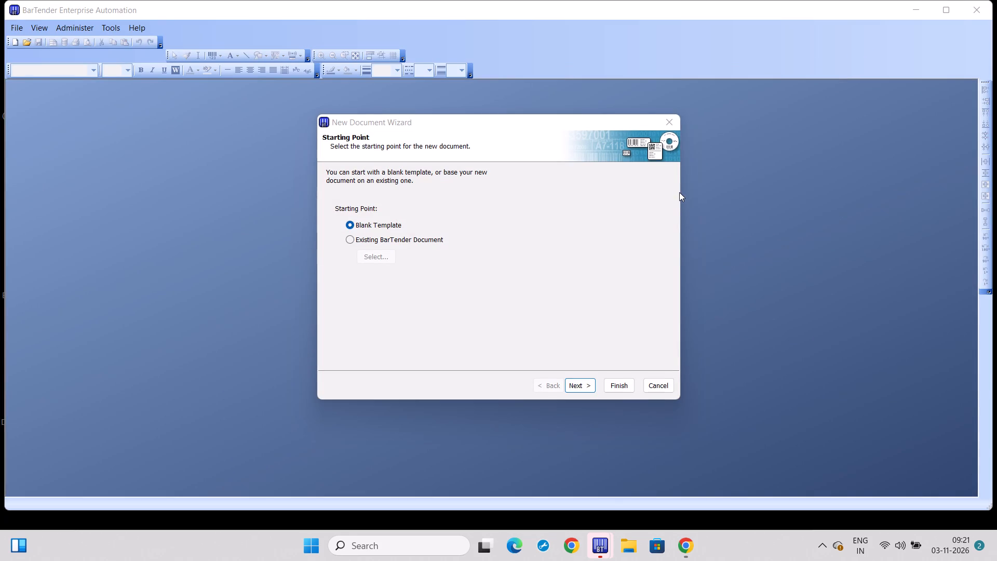
Close the two surplus empty BarTender windows, cancelling the New Document Wizard in each one.
{"action": "left_click", "coordinate": [666, 123]}
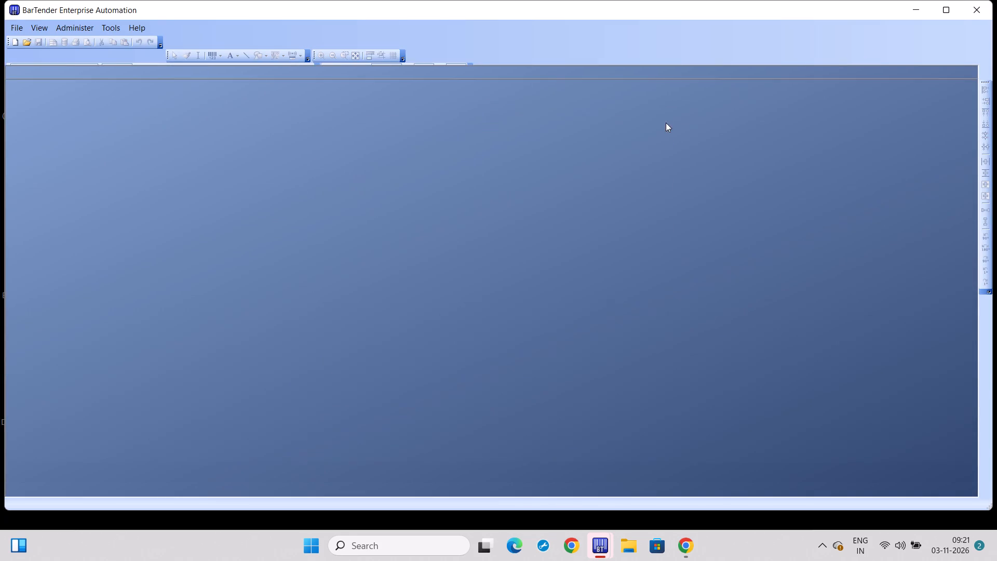
{"action": "left_click", "coordinate": [982, 9]}
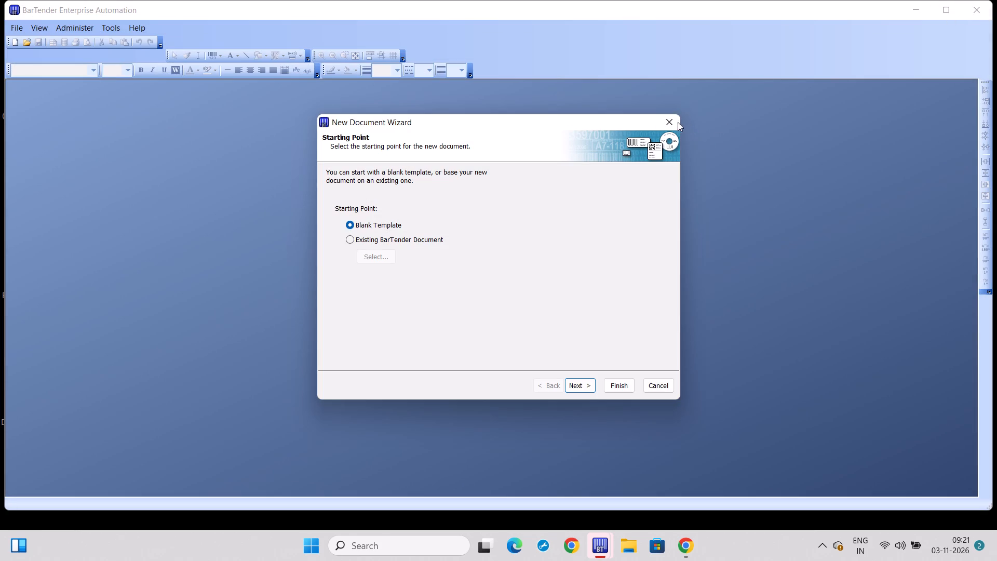
{"action": "left_click", "coordinate": [669, 122]}
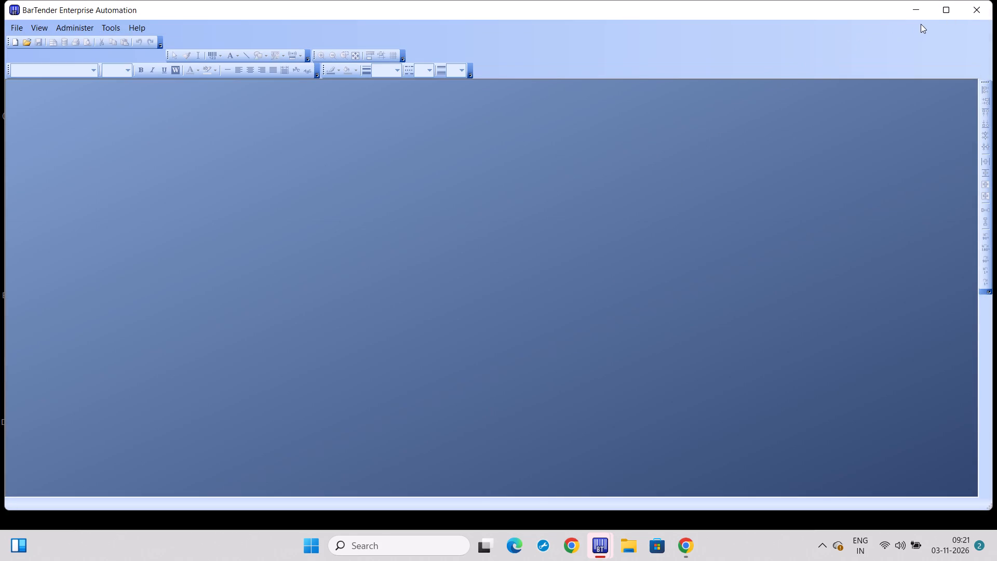
{"action": "left_click", "coordinate": [978, 10]}
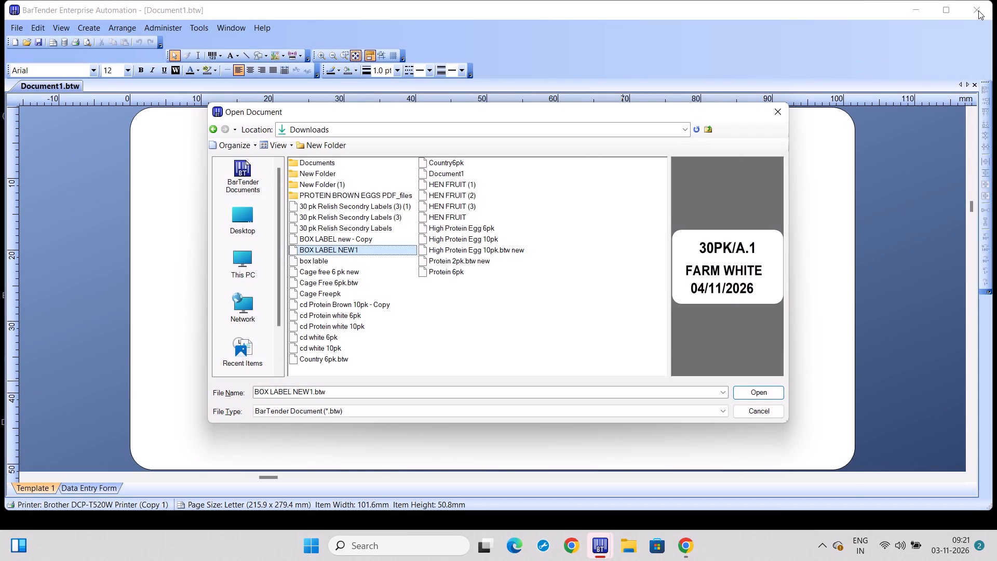
Open the BOX LABEL NEW1 label from the Downloads folder.
{"action": "double_click", "coordinate": [325, 251]}
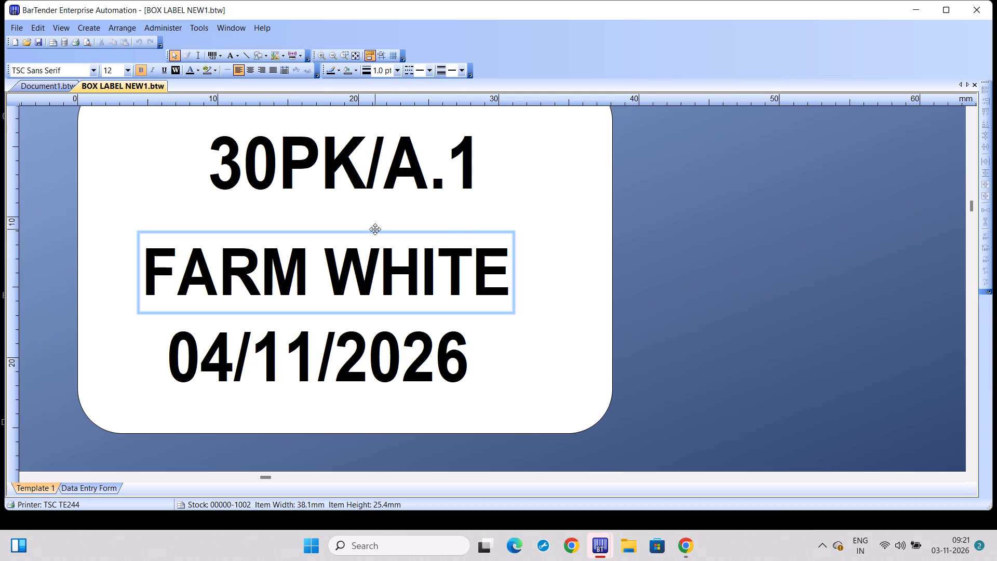
Open the High Protein Egg 10pk.btw new label from the Downloads folder.
{"action": "key", "text": "ctrl+o"}
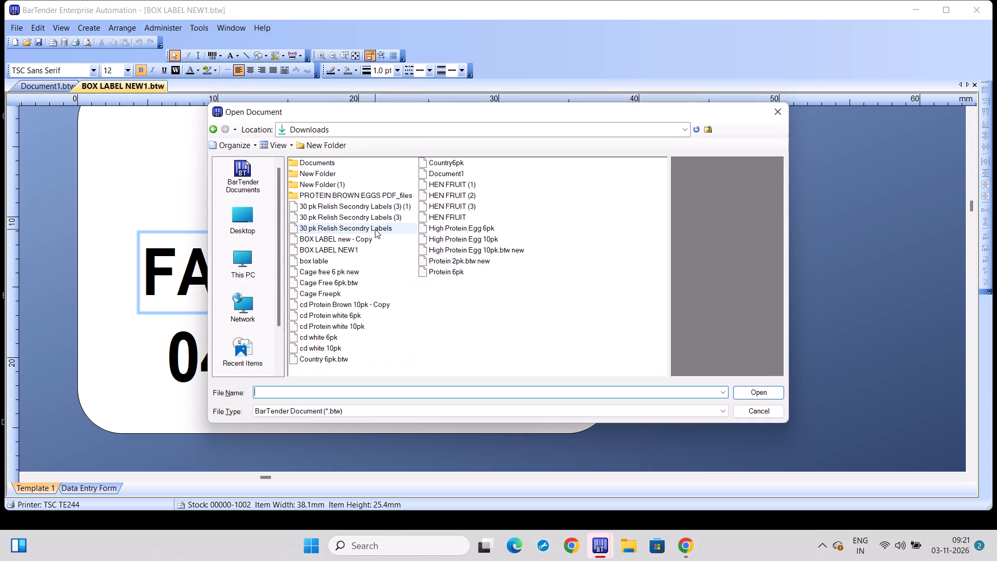
{"action": "left_click", "coordinate": [469, 250]}
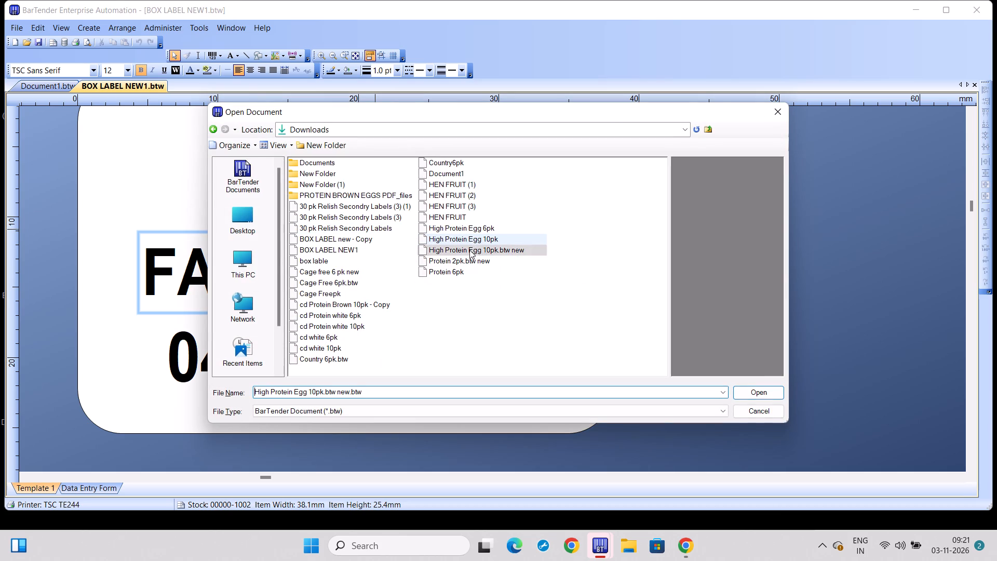
{"action": "double_click", "coordinate": [469, 250]}
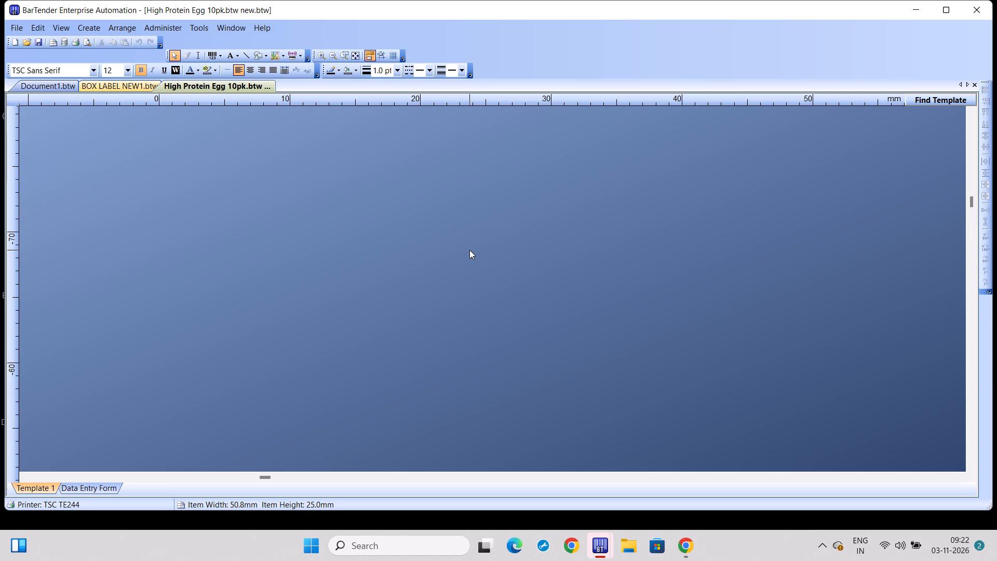
Open the High Protein Egg 10pk label from the Downloads folder.
{"action": "key", "text": "ctrl+o"}
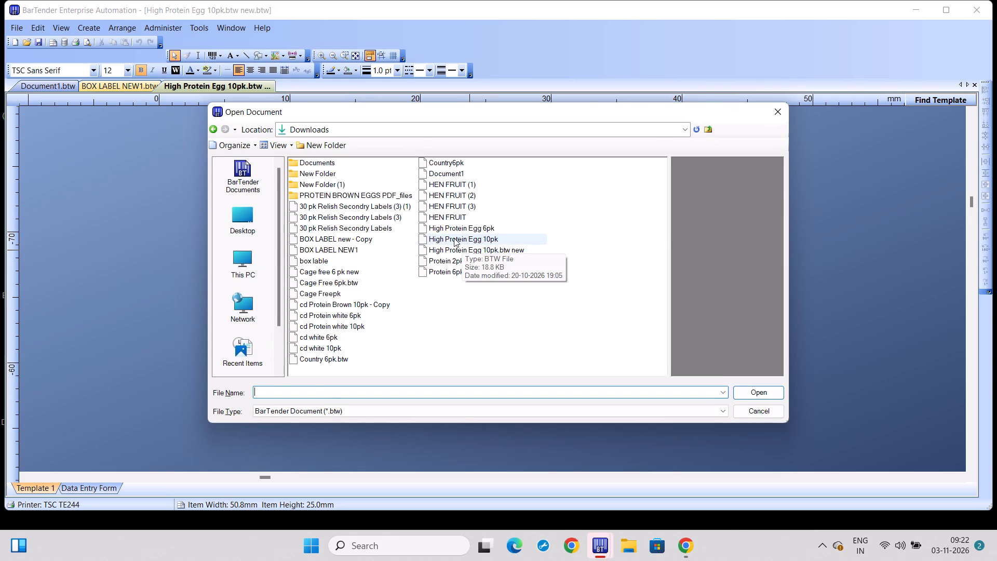
{"action": "left_click", "coordinate": [454, 238]}
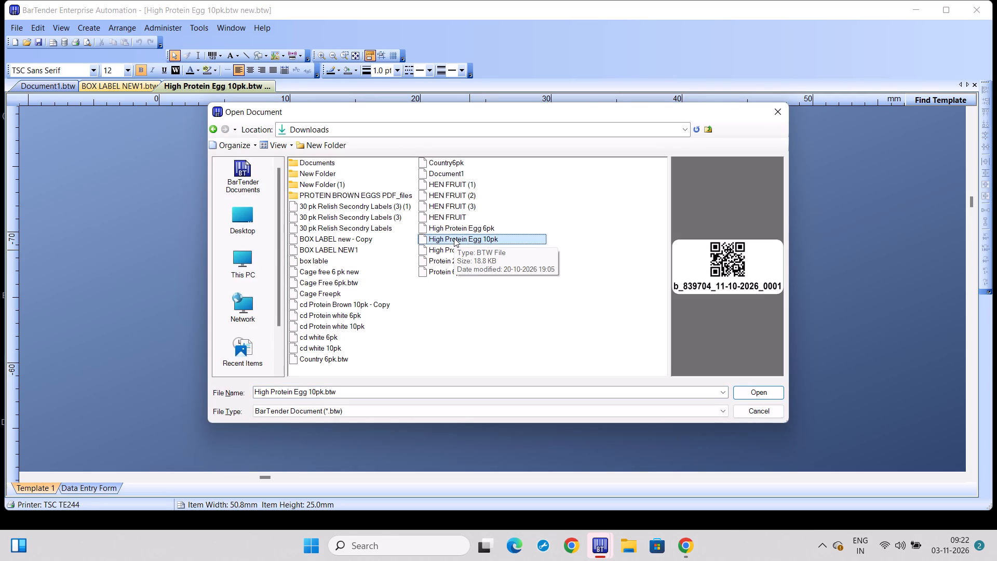
{"action": "double_click", "coordinate": [454, 238]}
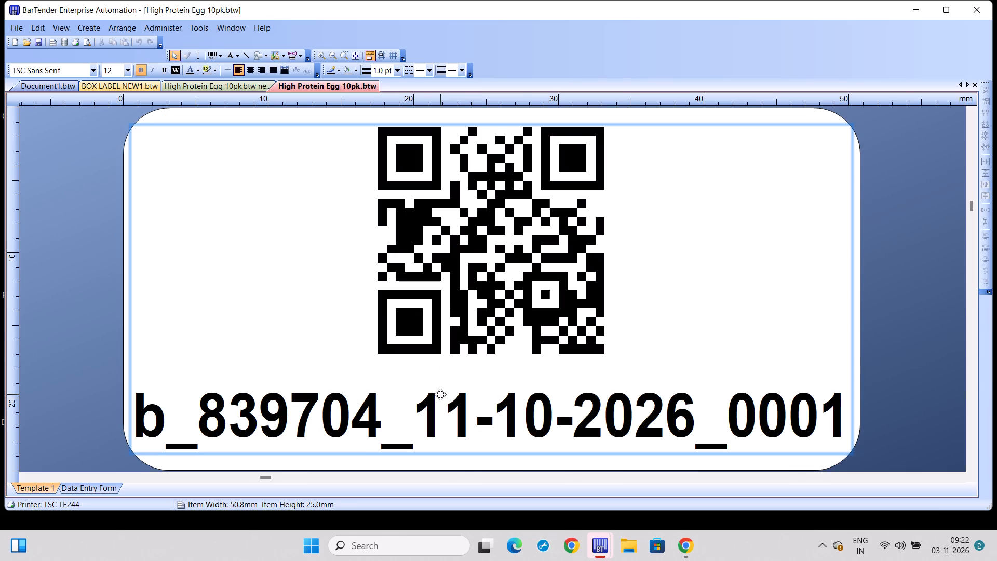
Change the date in the QR barcode's embedded data to 04-11-2026, making it b_839704_04-11-2026_0001.
{"action": "double_click", "coordinate": [475, 432]}
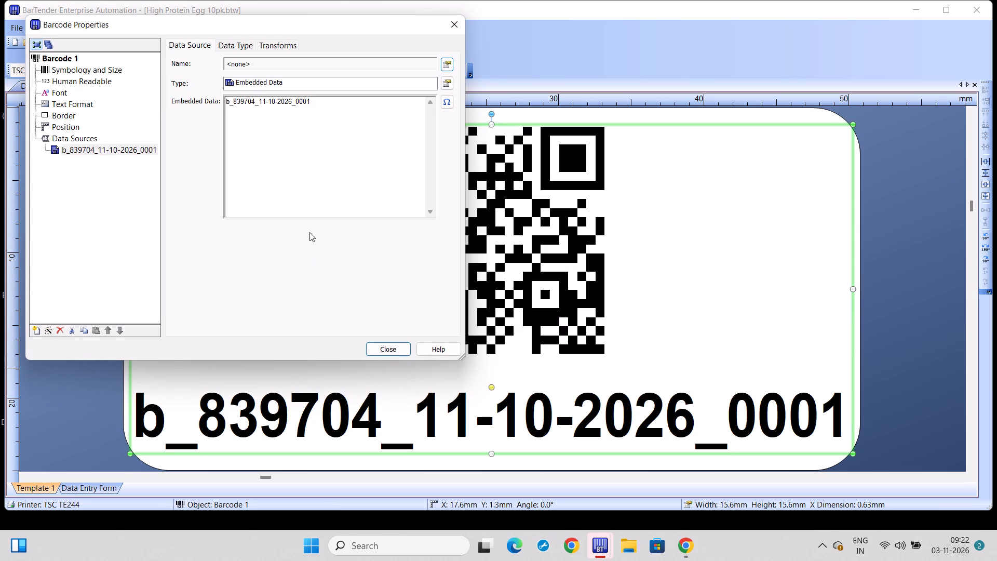
{"action": "left_click", "coordinate": [264, 109]}
{"action": "key", "text": "BackSpace"}
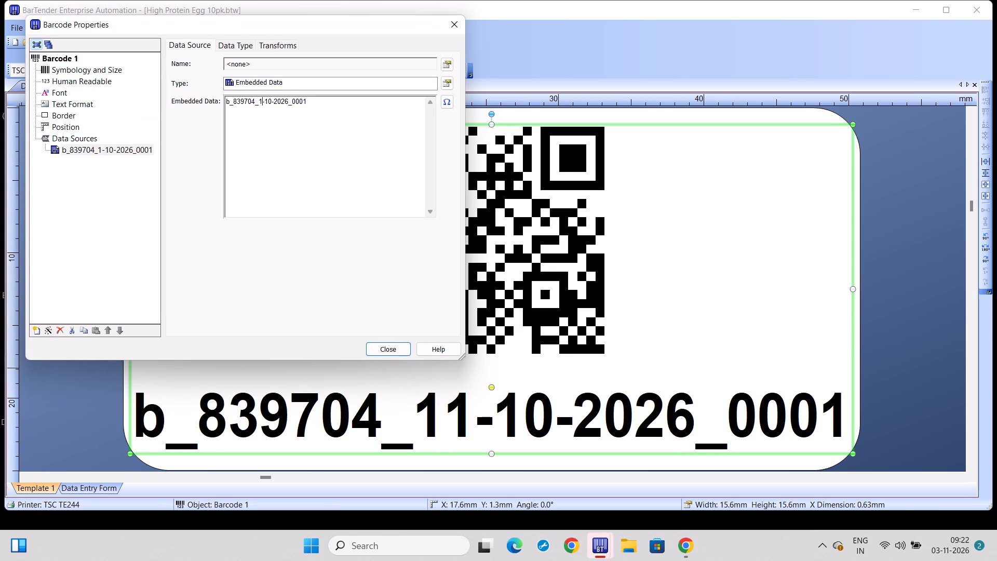
{"action": "key", "text": "BackSpace"}
{"action": "key", "text": "0"}
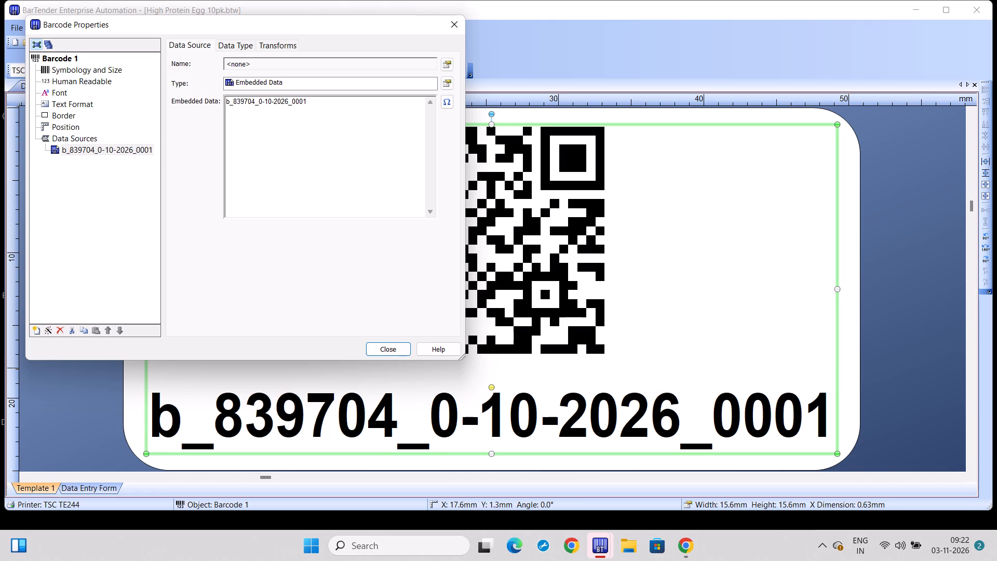
{"action": "key", "text": "4"}
{"action": "key", "text": "Right"}
{"action": "key", "text": "Right"}
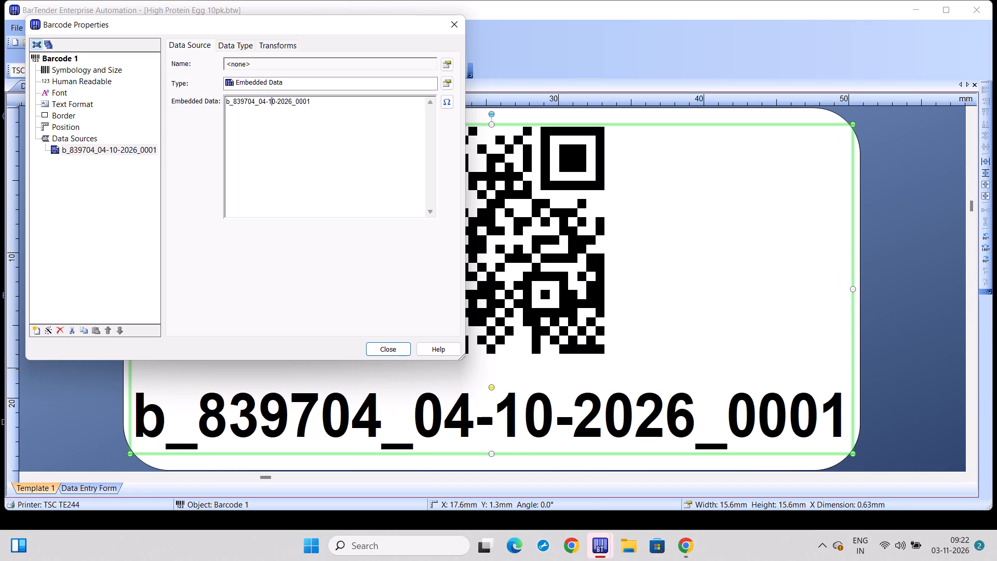
{"action": "key", "text": "Right"}
{"action": "key", "text": "BackSpace"}
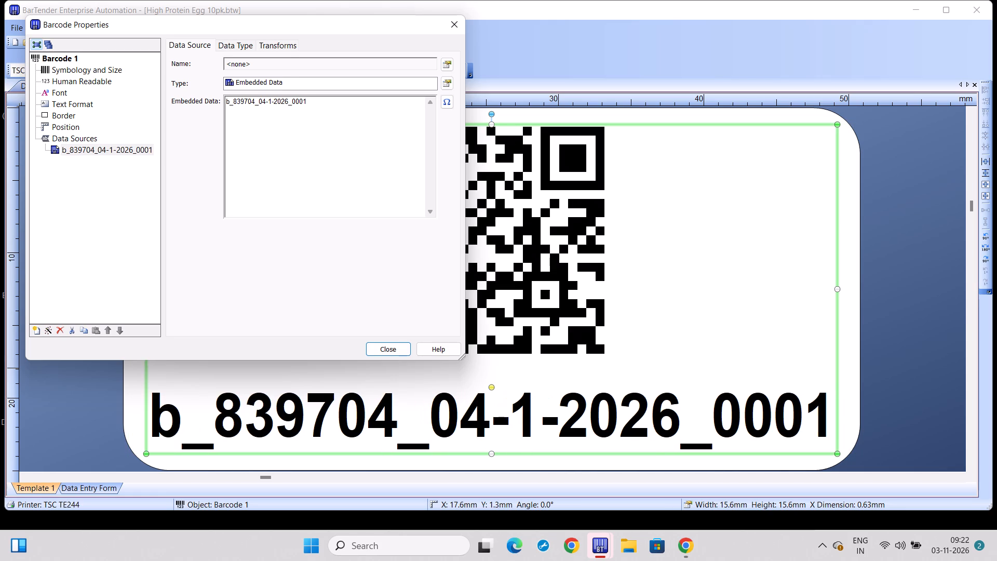
{"action": "key", "text": "1"}
{"action": "left_click", "coordinate": [303, 139]}
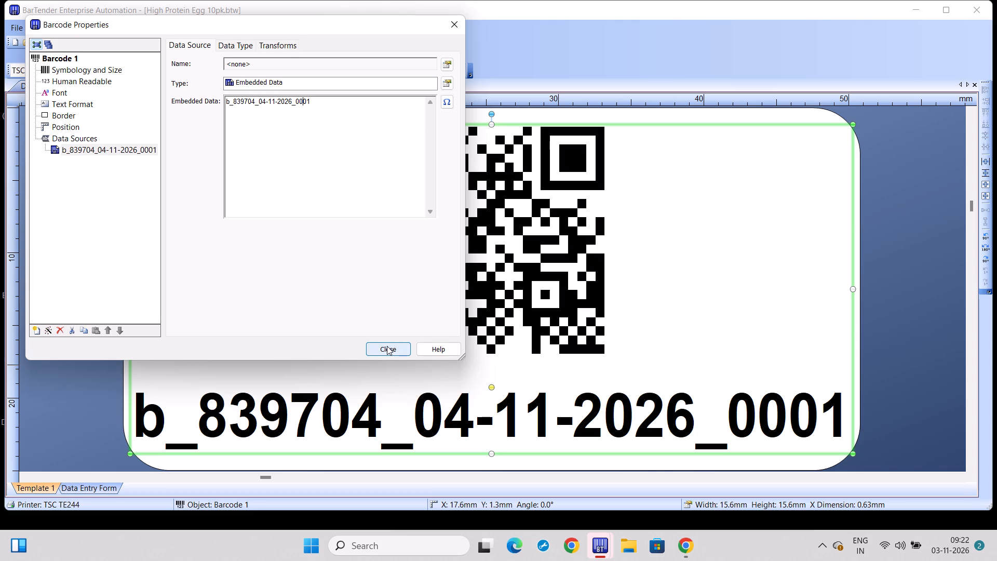
{"action": "left_click", "coordinate": [387, 346]}
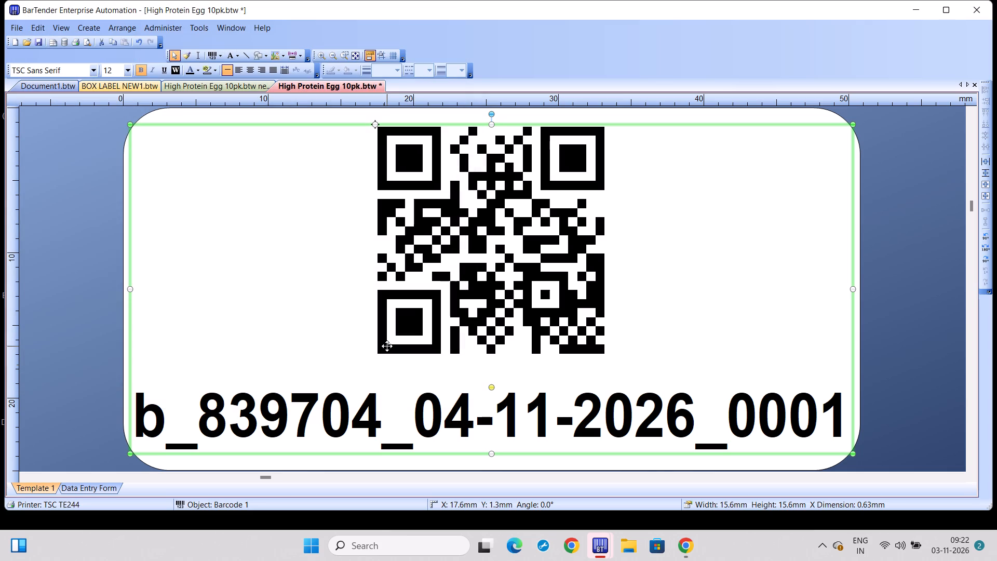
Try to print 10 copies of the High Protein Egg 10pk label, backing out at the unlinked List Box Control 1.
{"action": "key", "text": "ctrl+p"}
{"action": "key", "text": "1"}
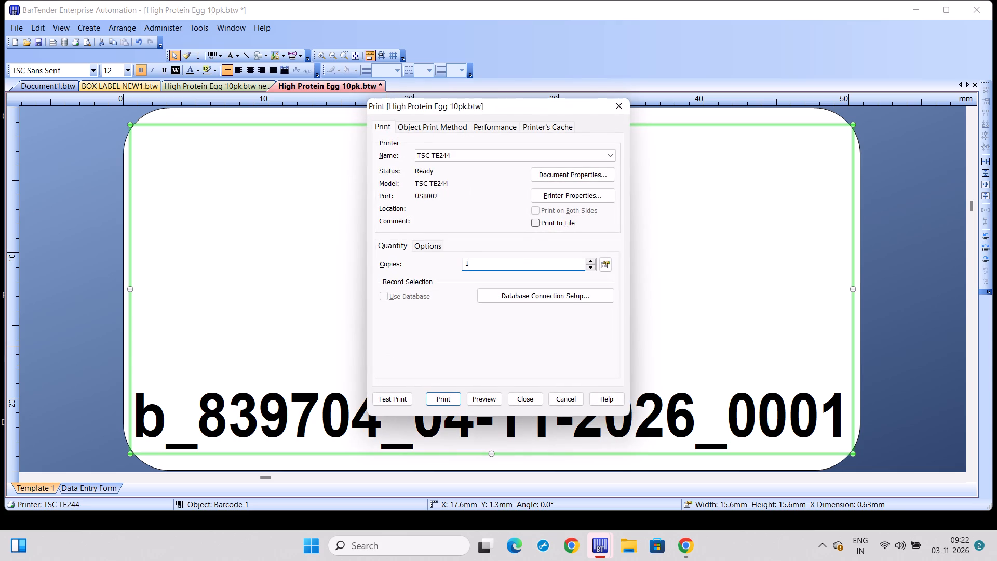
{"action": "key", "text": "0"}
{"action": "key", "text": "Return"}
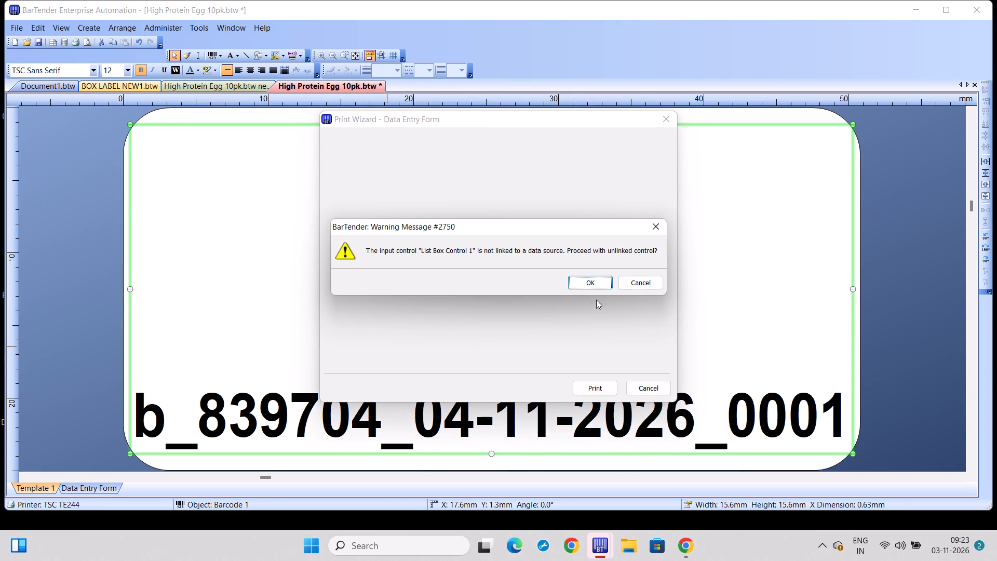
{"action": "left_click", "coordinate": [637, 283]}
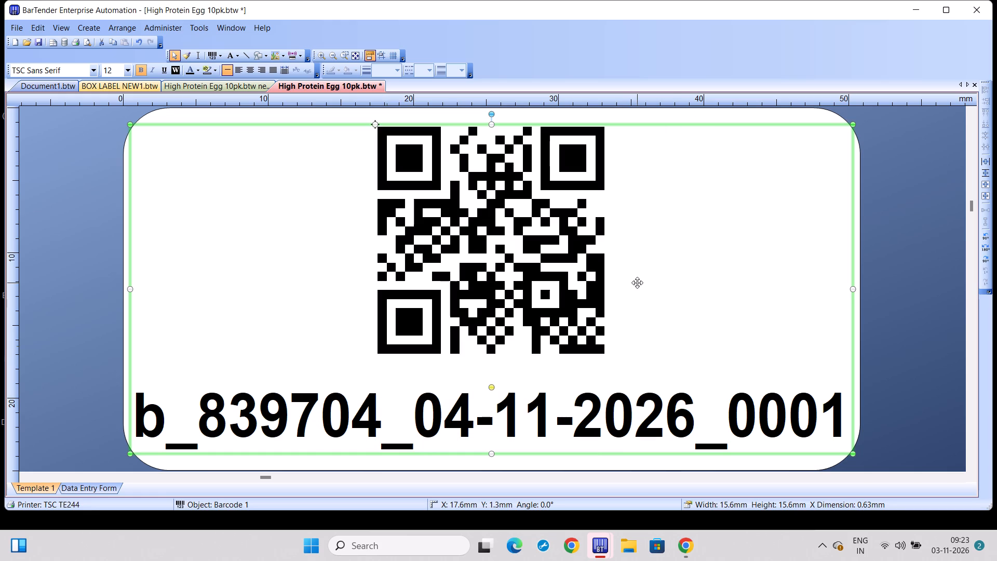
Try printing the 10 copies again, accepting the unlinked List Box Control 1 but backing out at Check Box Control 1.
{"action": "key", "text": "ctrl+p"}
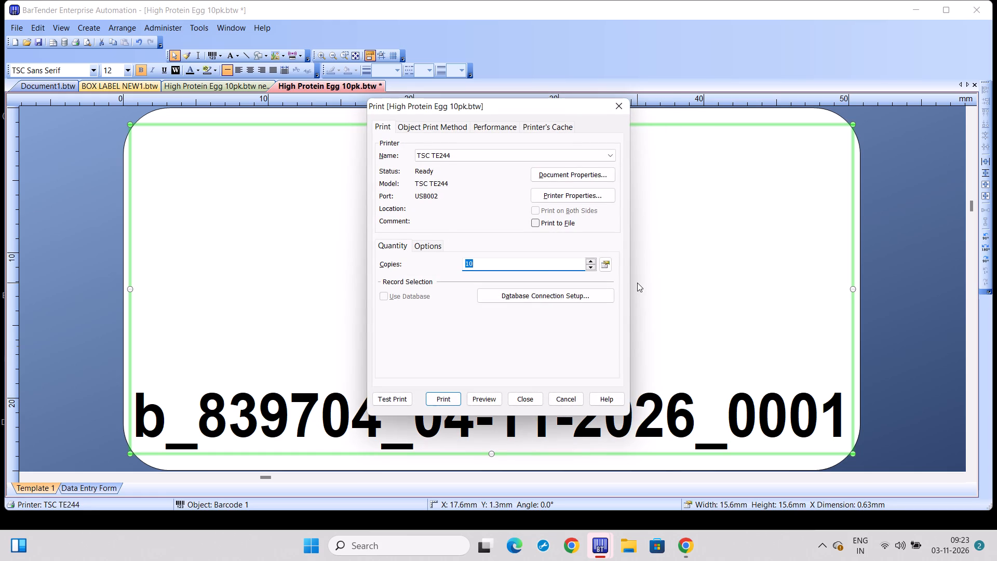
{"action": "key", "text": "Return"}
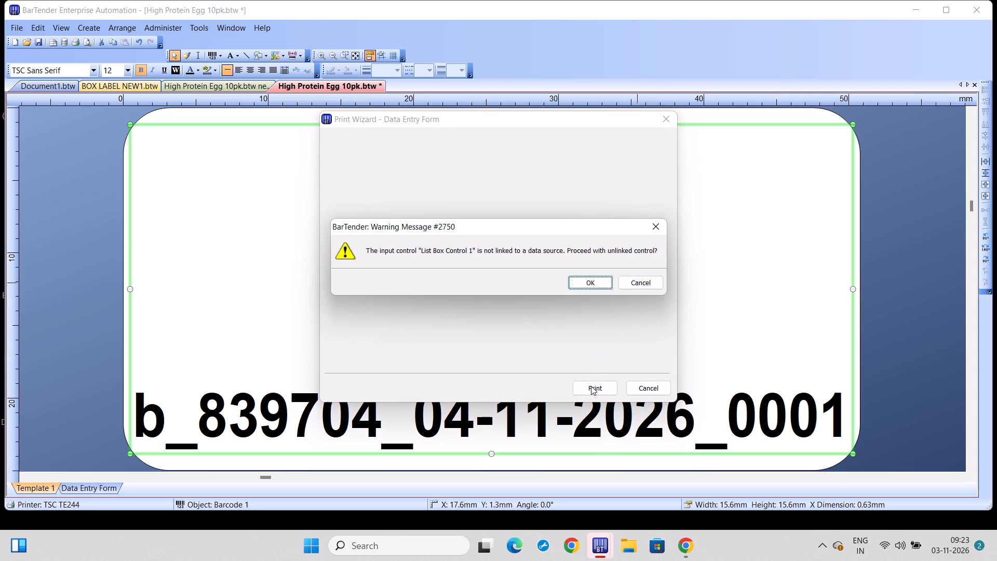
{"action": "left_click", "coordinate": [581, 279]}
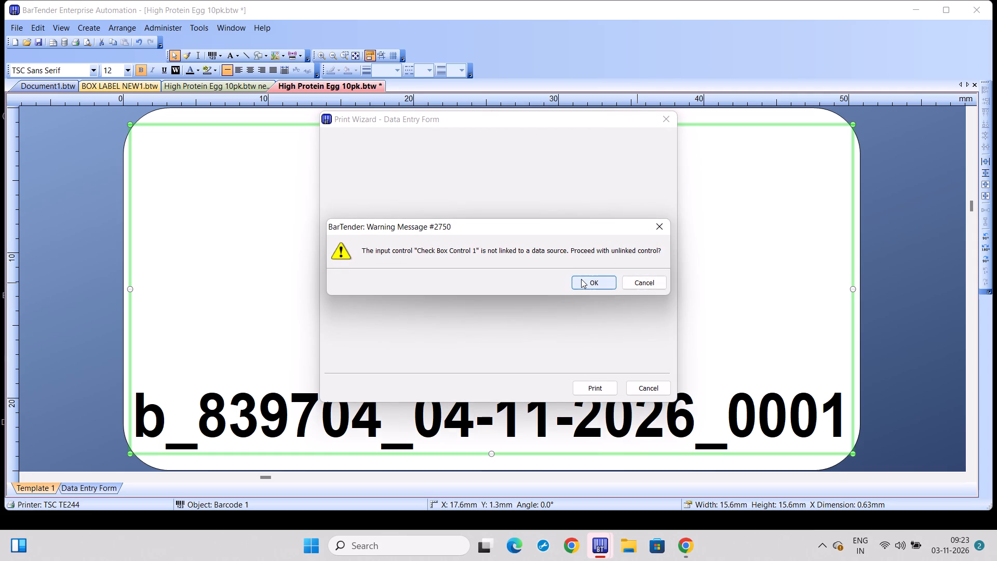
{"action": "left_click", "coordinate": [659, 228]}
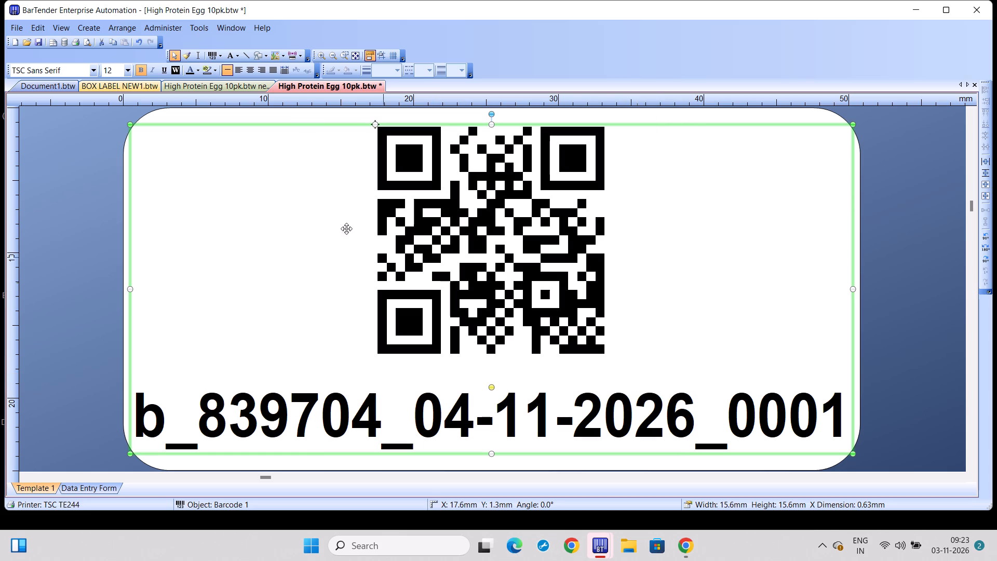
Switch to the High Protein Egg 10pk.btw new label and close the window, saving the changes to High Protein Egg 10pk.
{"action": "left_click", "coordinate": [227, 83]}
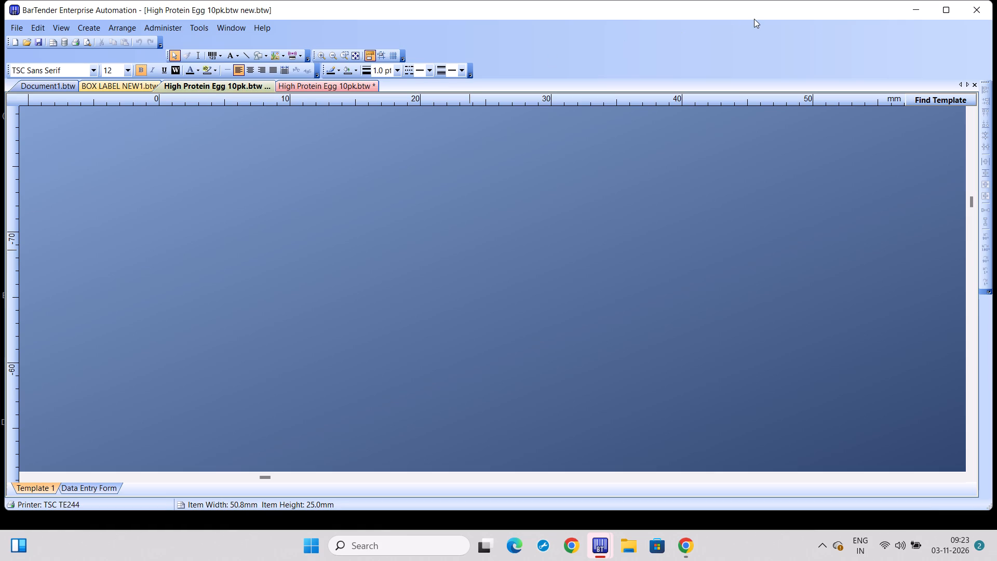
{"action": "left_click", "coordinate": [974, 12]}
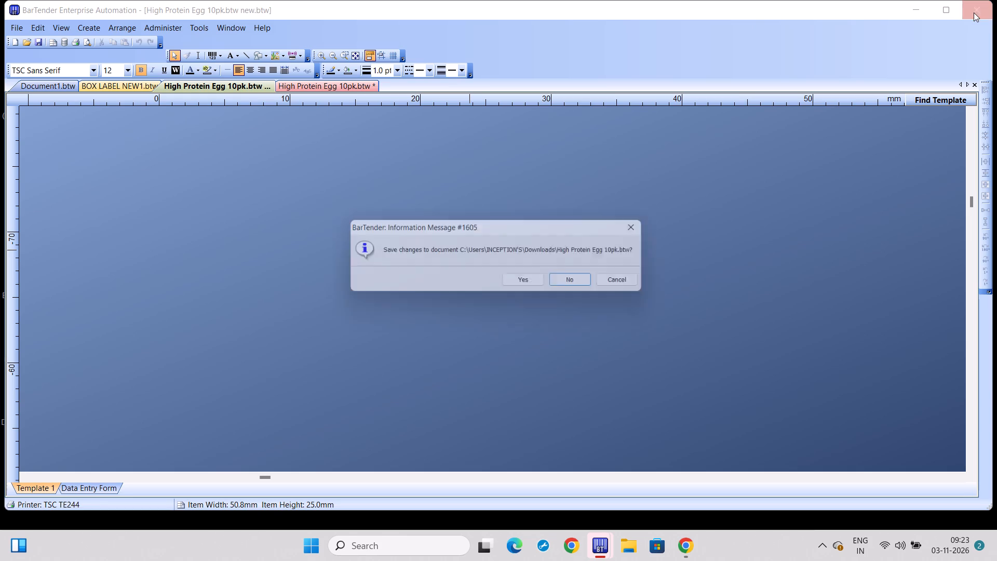
{"action": "left_click", "coordinate": [533, 283]}
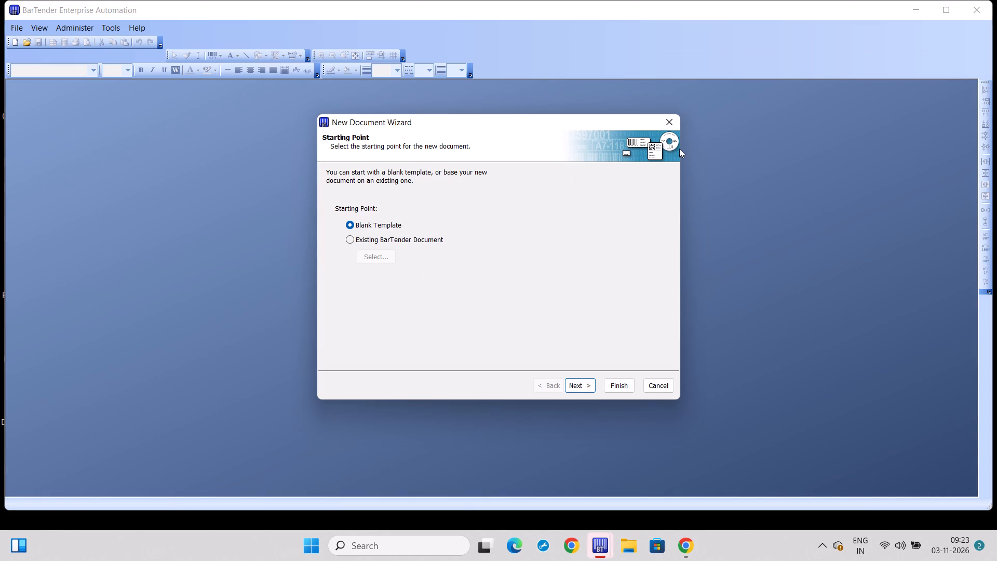
Finish the New Document Wizard with the blank template in the remaining window, and close that window.
{"action": "left_click", "coordinate": [617, 385]}
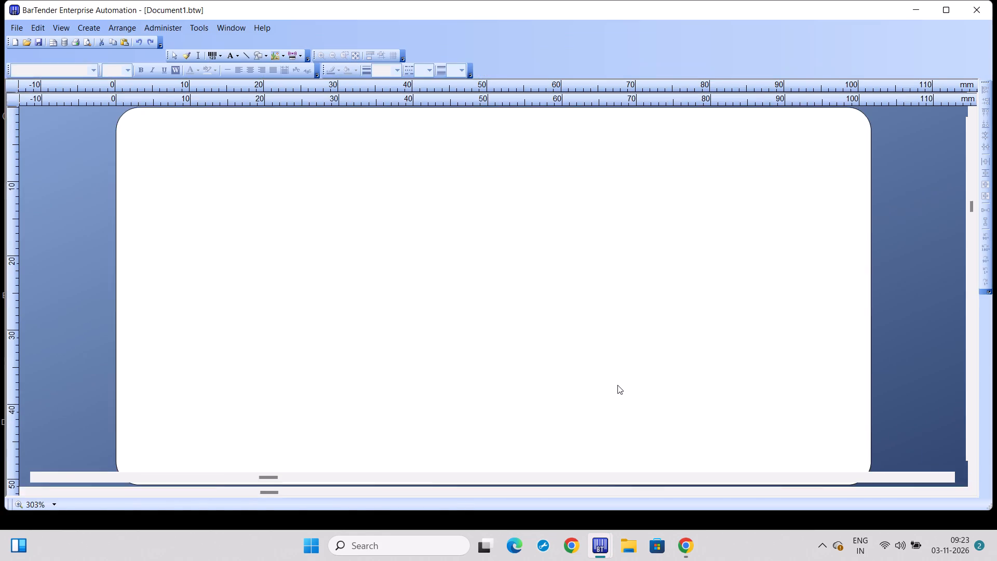
{"action": "left_click", "coordinate": [973, 7]}
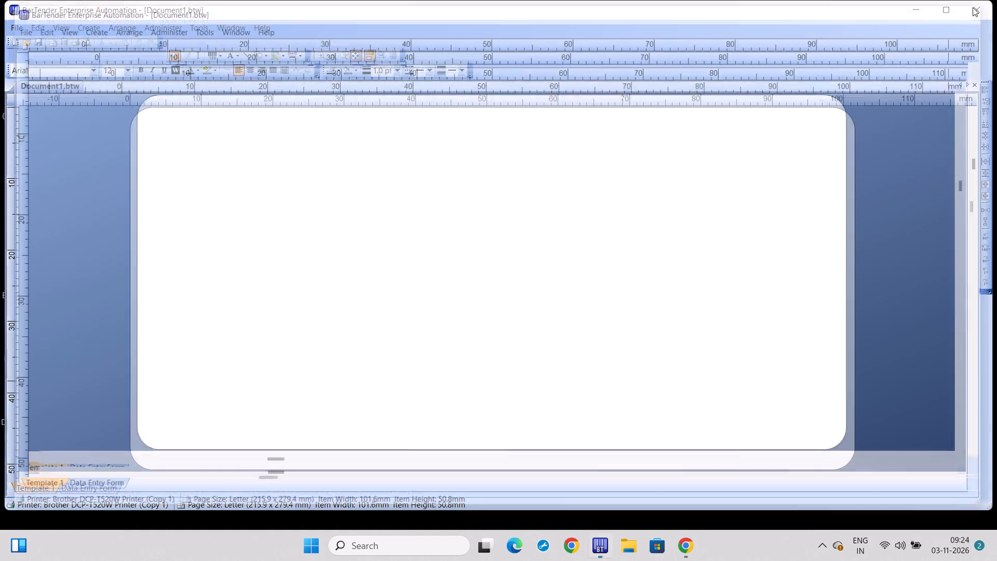
Close the blank Document1 window.
{"action": "left_click", "coordinate": [973, 7]}
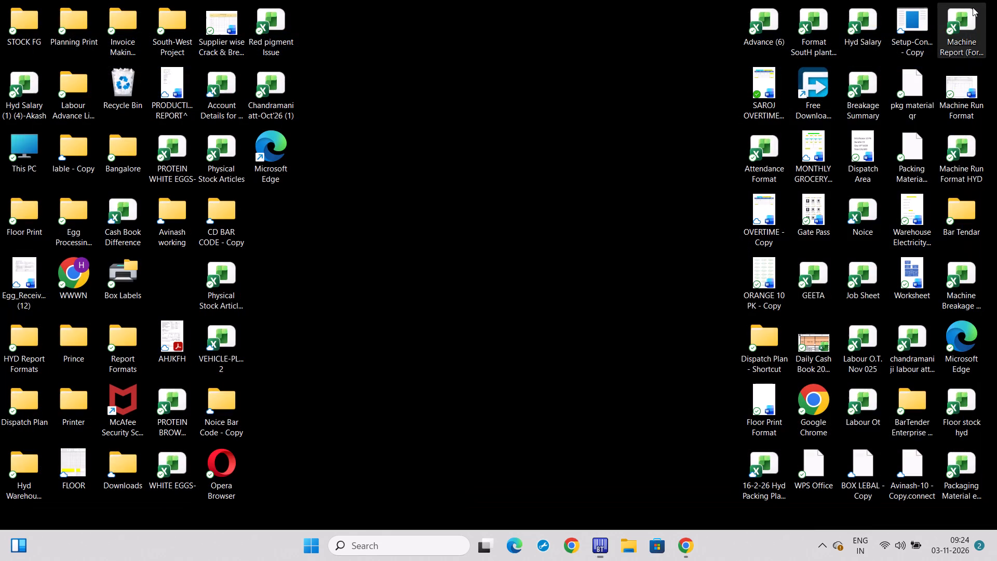
Launch BarTender and refresh the desktop twice.
{"action": "left_click", "coordinate": [599, 544]}
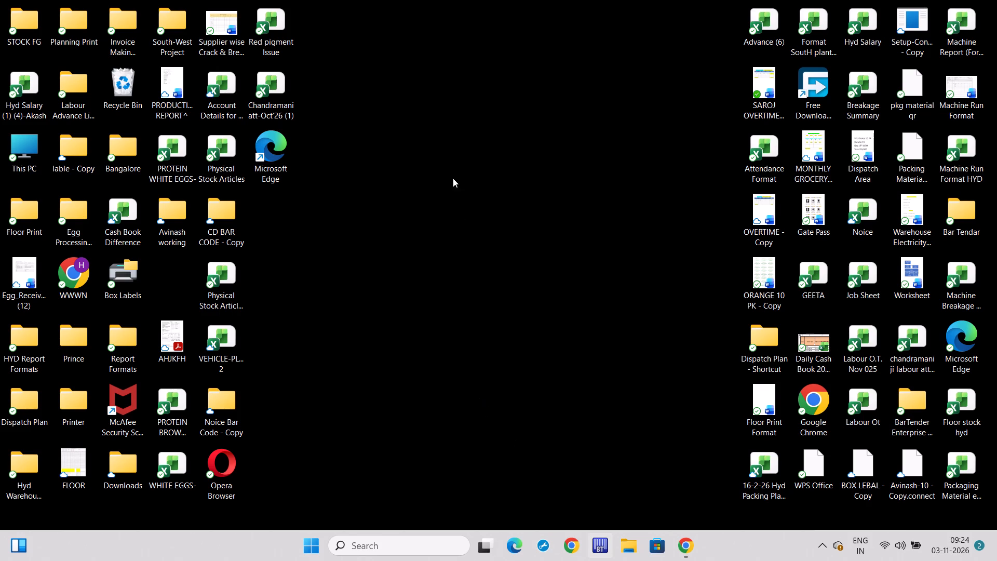
{"action": "left_click", "coordinate": [417, 193]}
{"action": "right_click", "coordinate": [417, 193]}
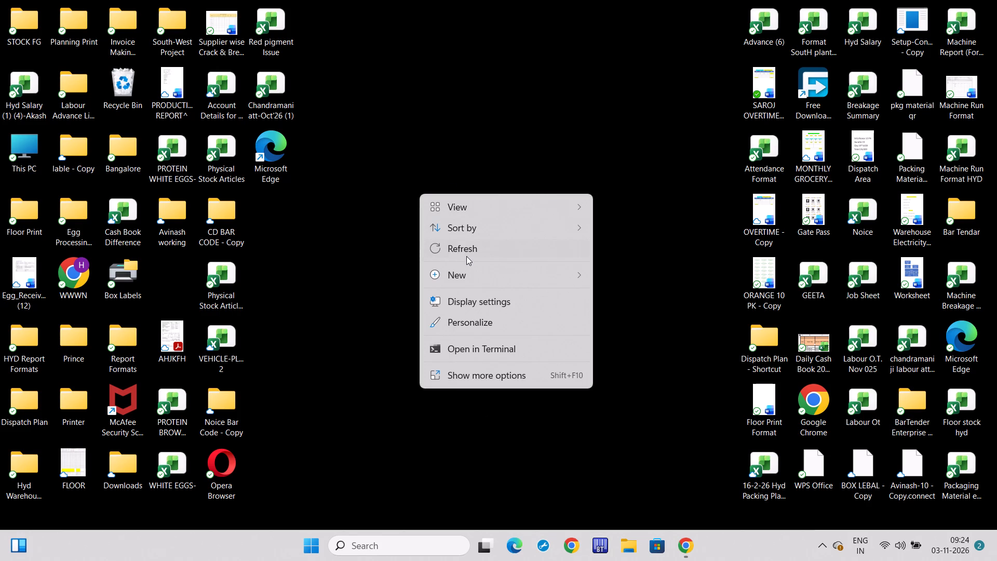
{"action": "left_click", "coordinate": [466, 256]}
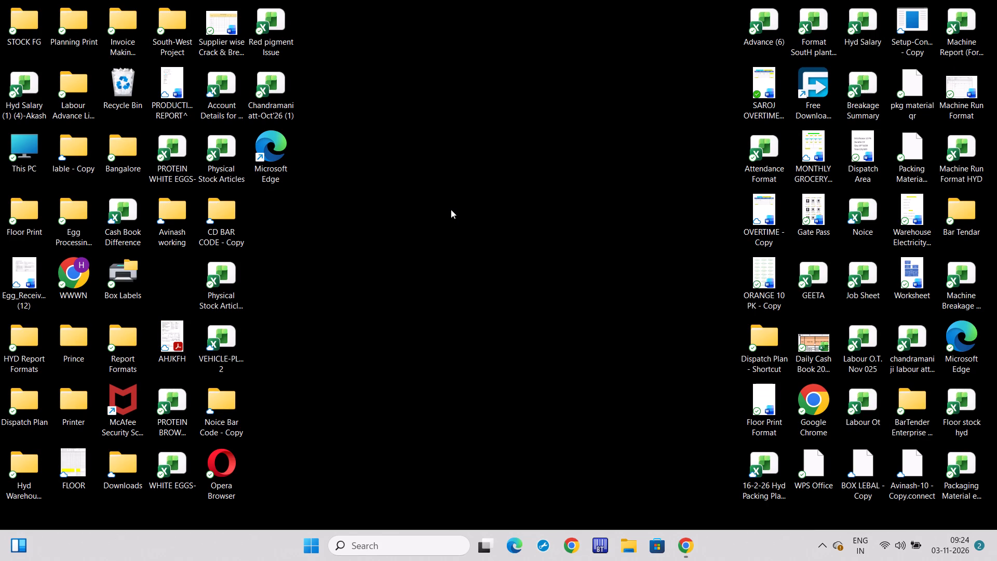
{"action": "right_click", "coordinate": [451, 209]}
{"action": "left_click", "coordinate": [479, 262]}
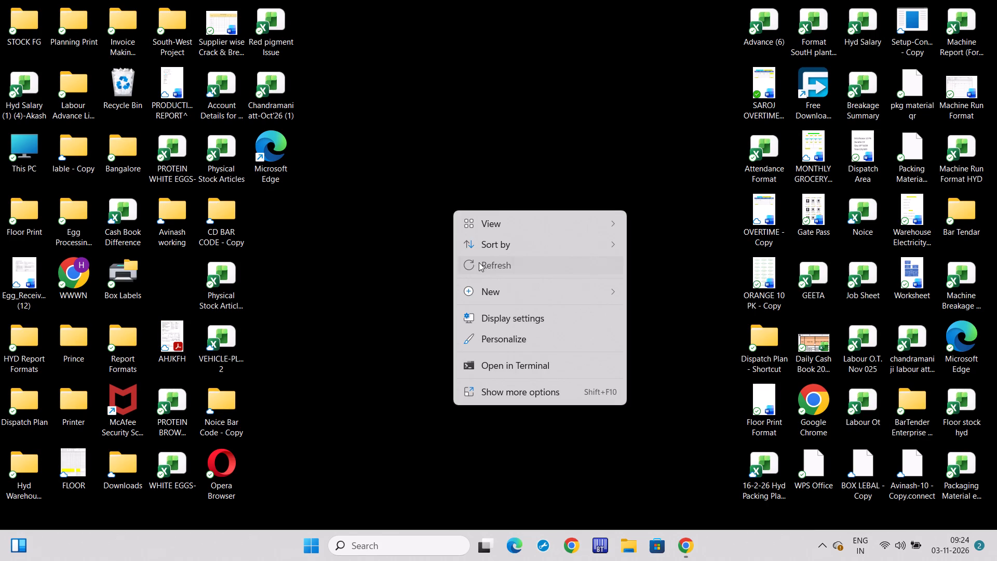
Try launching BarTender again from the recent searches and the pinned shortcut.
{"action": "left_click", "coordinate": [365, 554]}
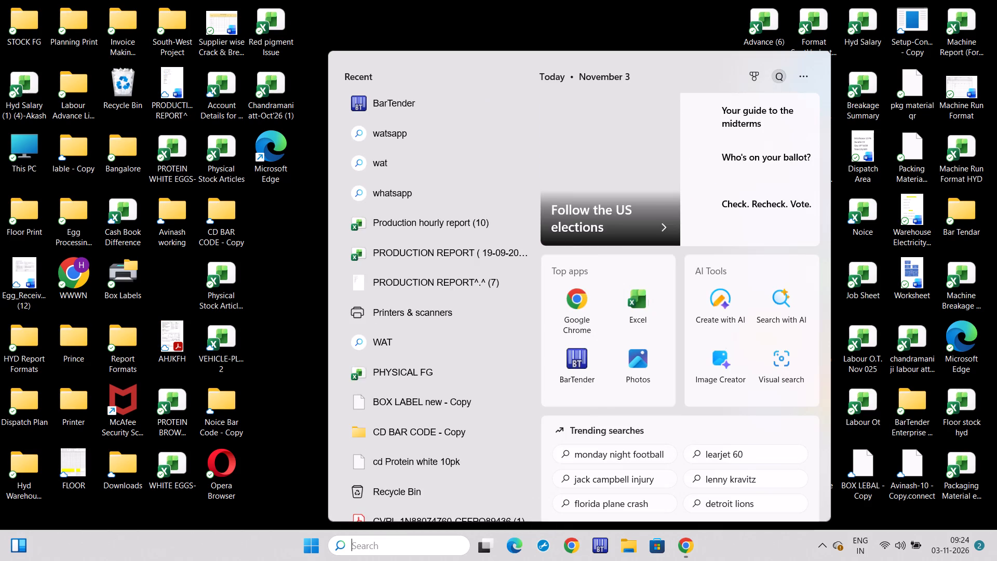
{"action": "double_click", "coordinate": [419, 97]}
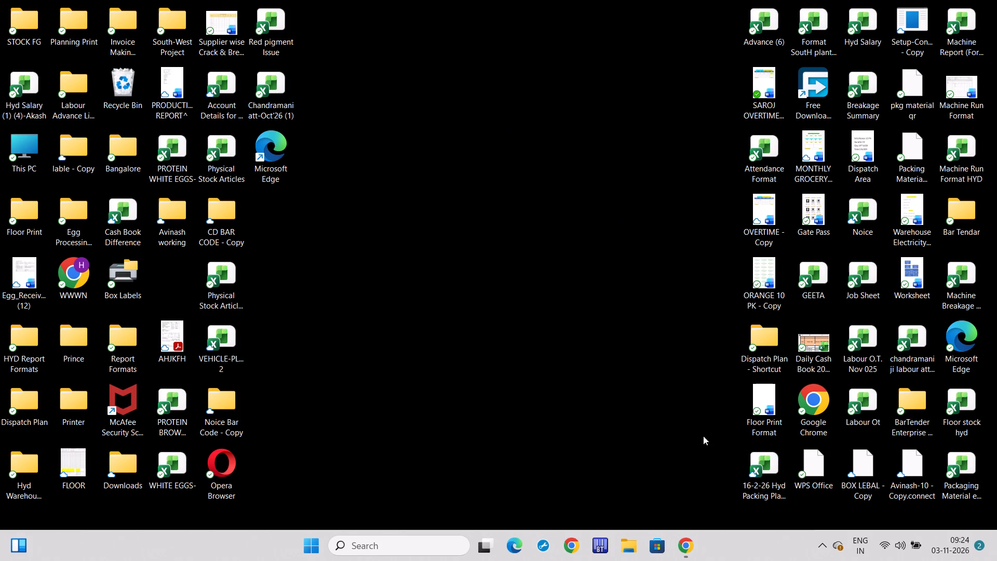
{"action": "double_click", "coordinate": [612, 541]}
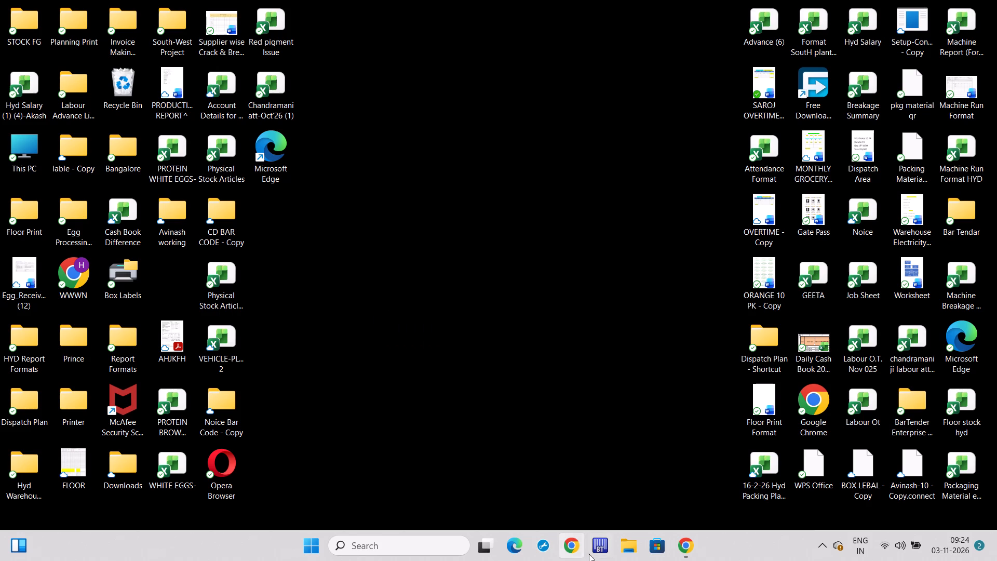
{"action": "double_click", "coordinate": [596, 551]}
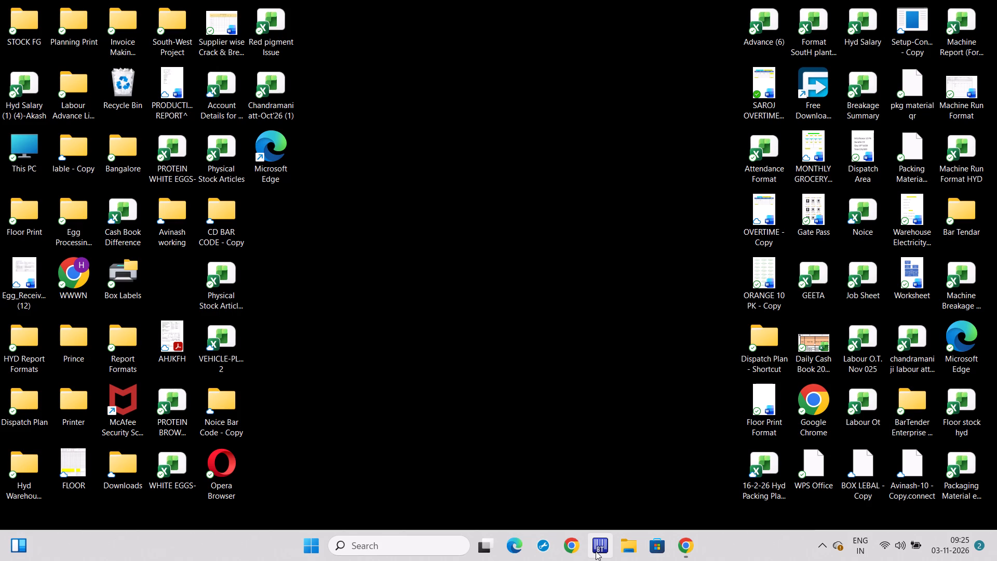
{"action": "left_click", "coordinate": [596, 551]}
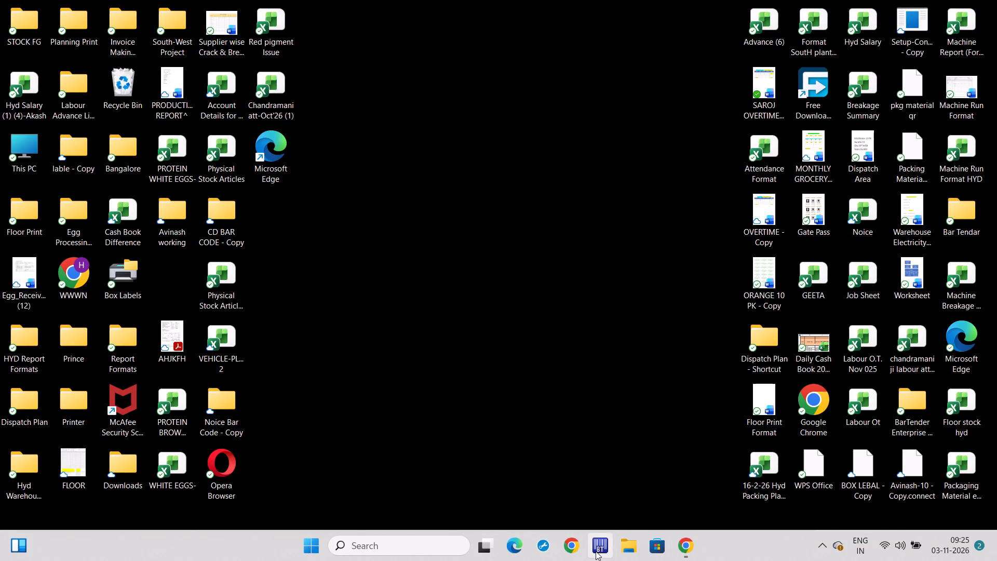
Search Windows for BarTender, launch it, and dismiss the New Document Wizard.
{"action": "left_click", "coordinate": [415, 541]}
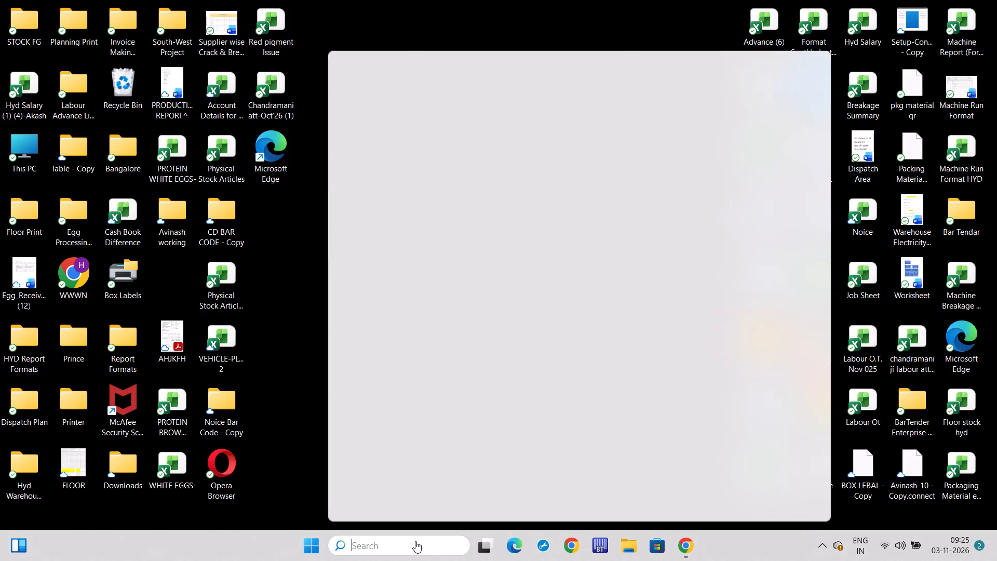
{"action": "key", "text": "b"}
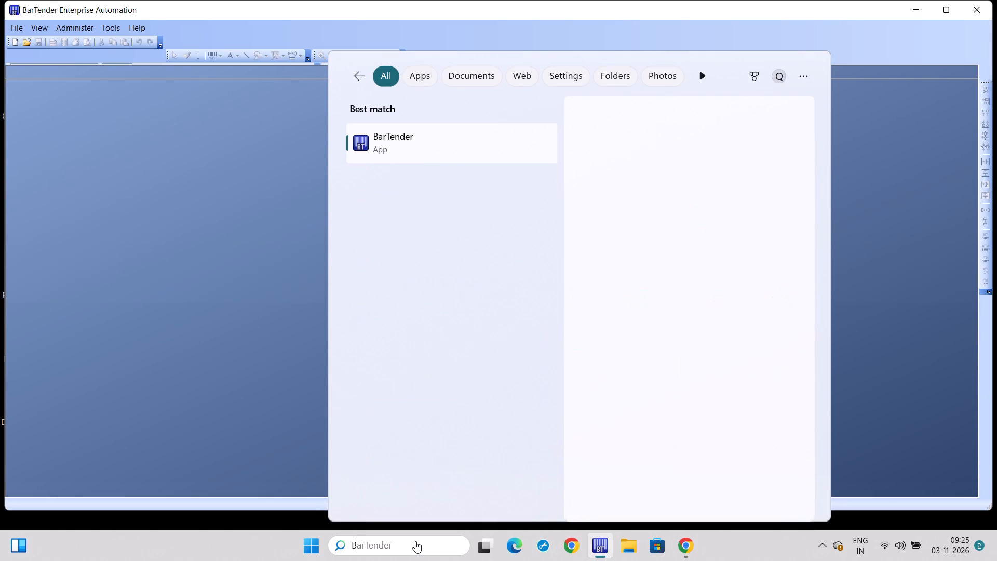
{"action": "left_click", "coordinate": [427, 146]}
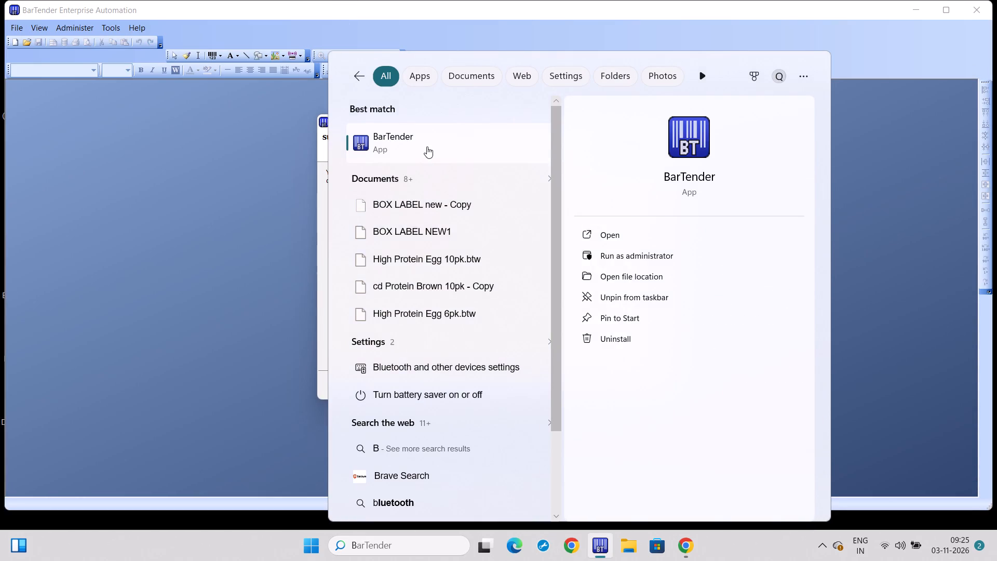
{"action": "left_click", "coordinate": [427, 146]}
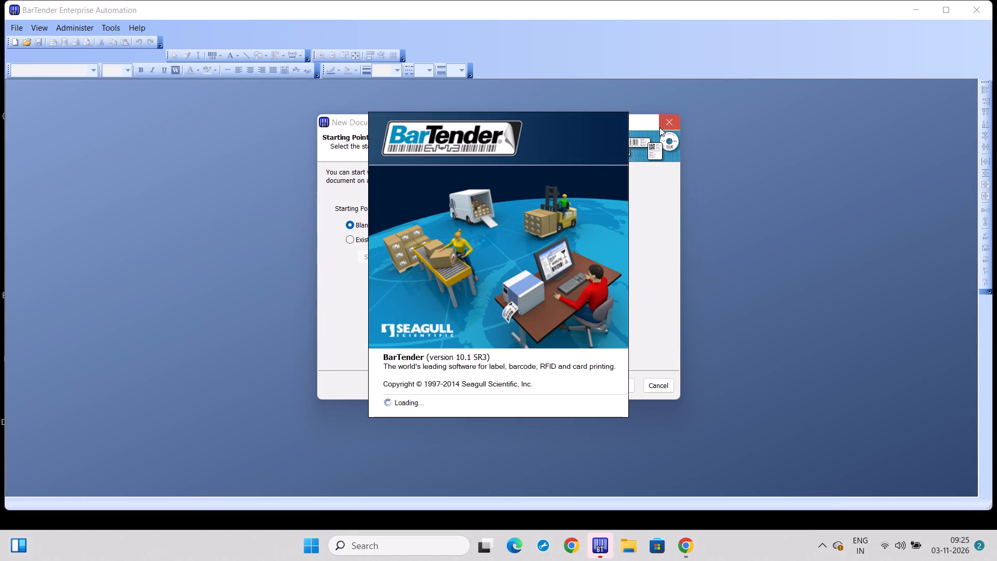
{"action": "left_click", "coordinate": [659, 127]}
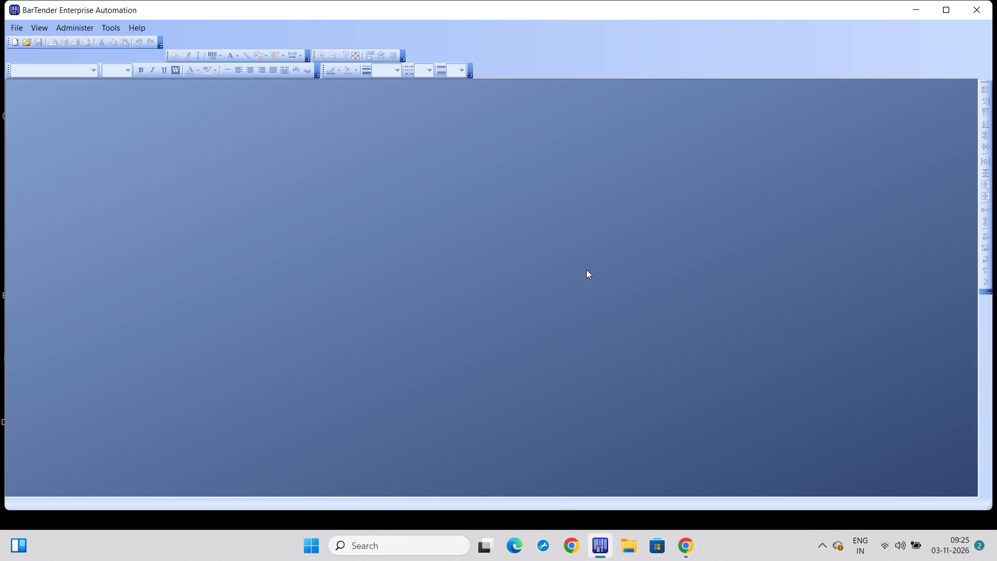
Open the High Protein Egg 10pk.btw new label from Downloads.
{"action": "key", "text": "ctrl+o"}
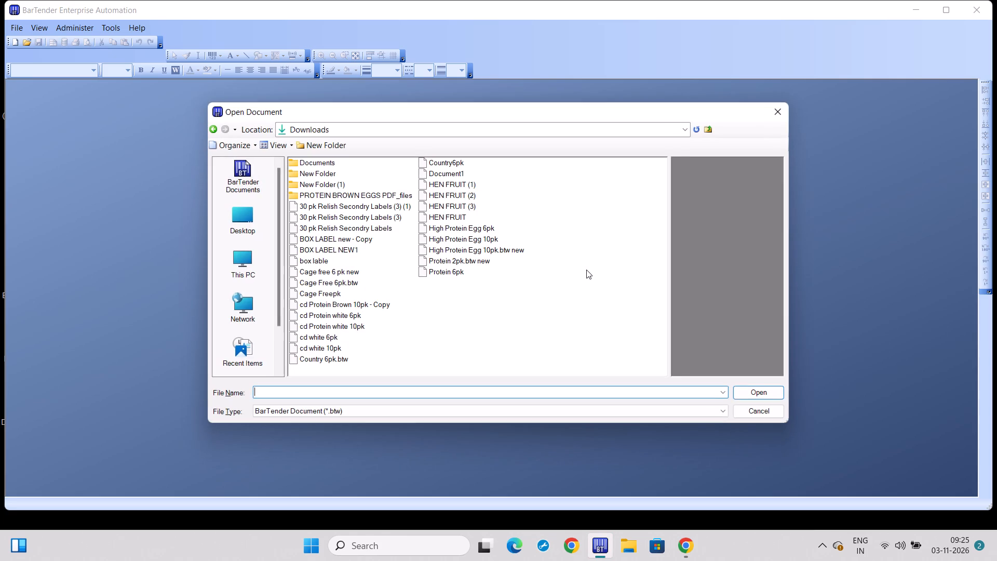
{"action": "left_click", "coordinate": [513, 252]}
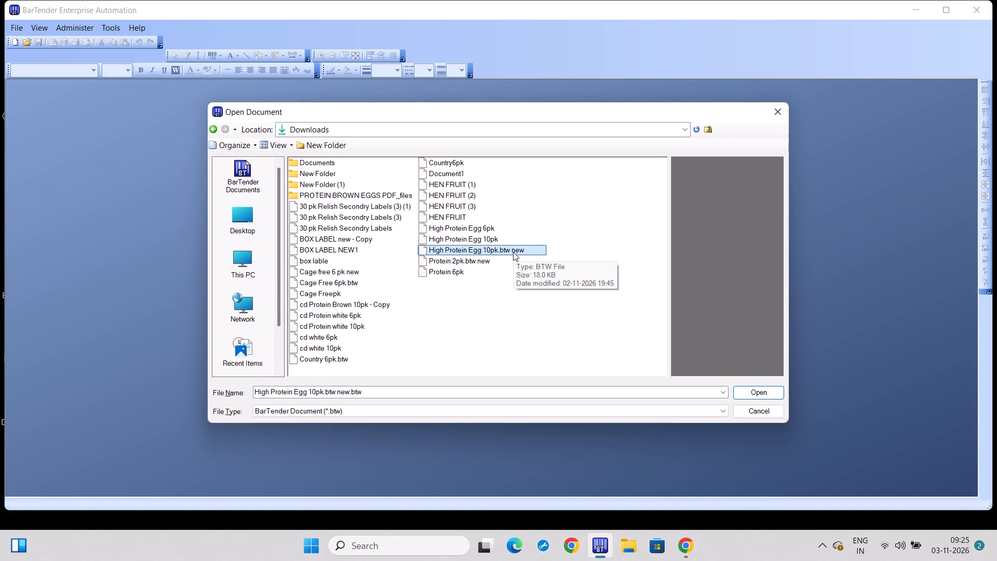
{"action": "left_click", "coordinate": [758, 389]}
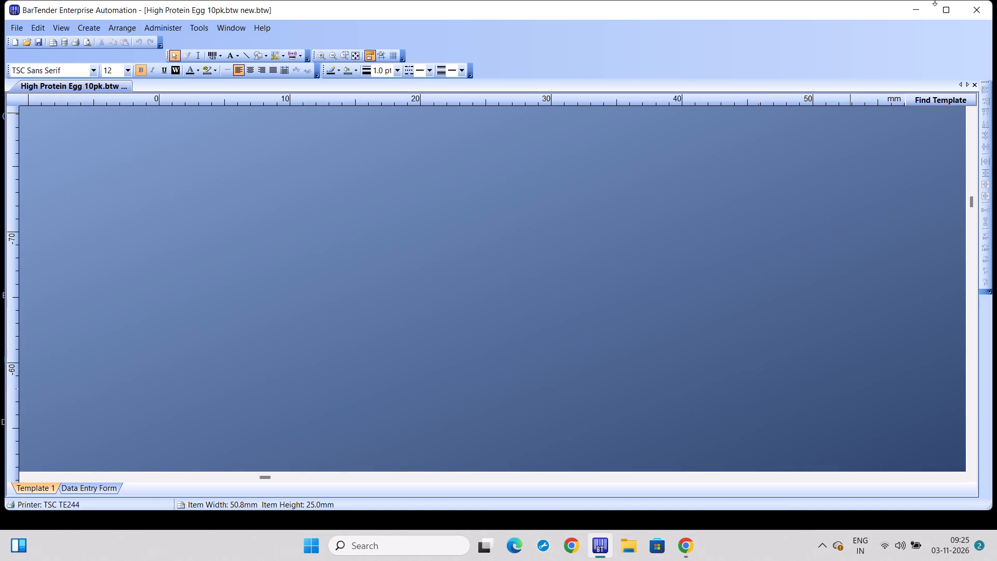
{"action": "left_click", "coordinate": [945, 101]}
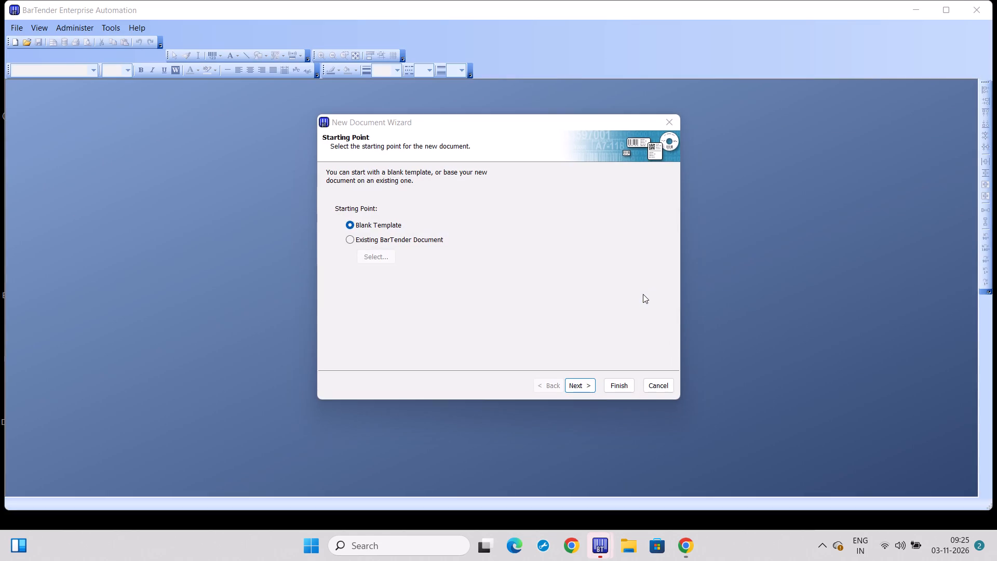
Dismiss the New Document Wizard in the extra BarTender window, close that window, and find the High Protein Egg 10pk.btw new label's template.
{"action": "left_click", "coordinate": [668, 121]}
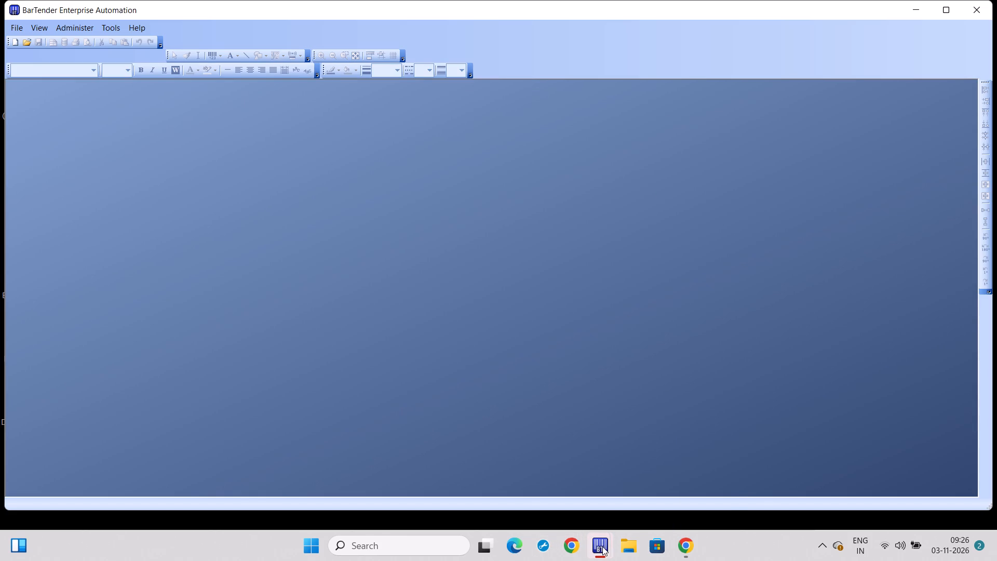
{"action": "left_click", "coordinate": [723, 430]}
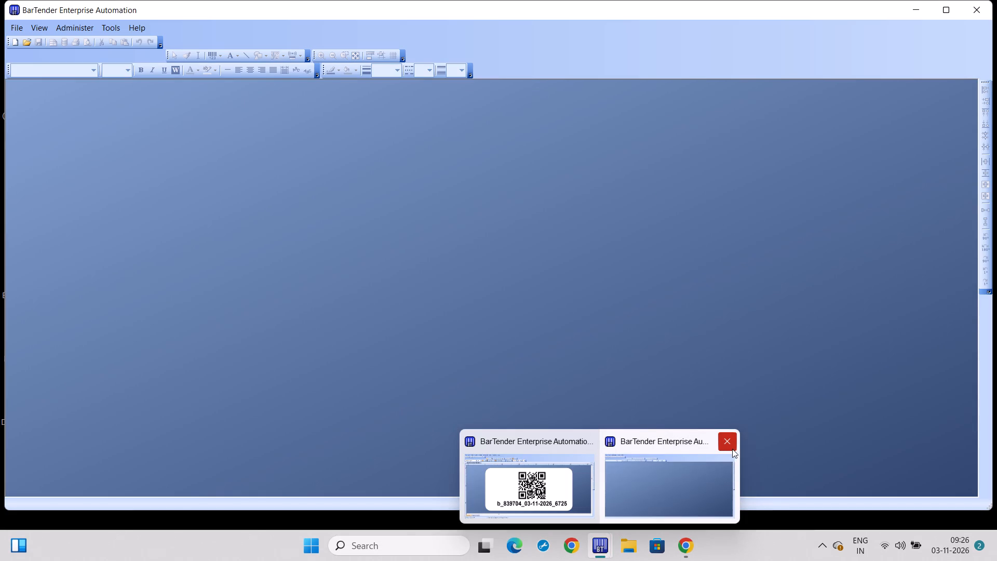
{"action": "left_click", "coordinate": [730, 444]}
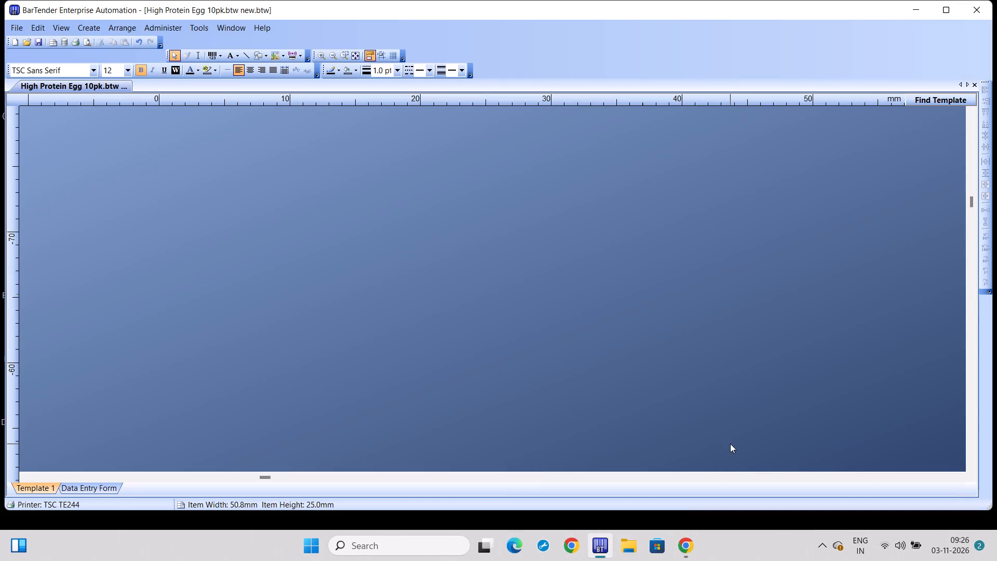
{"action": "left_click", "coordinate": [939, 97]}
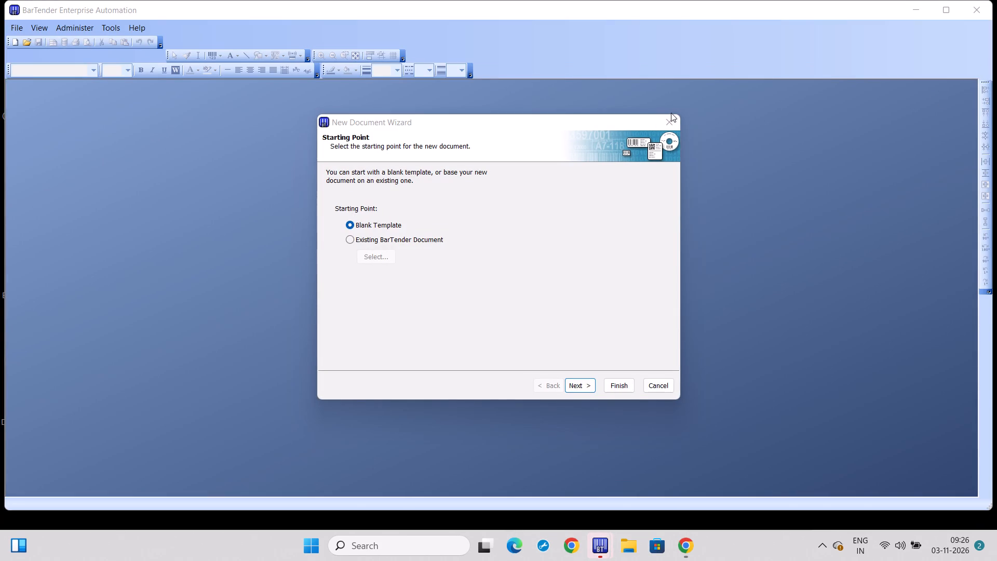
Dismiss the New Document Wizard in each of the extra BarTender windows that appear.
{"action": "left_click", "coordinate": [671, 113]}
{"action": "left_click", "coordinate": [671, 121]}
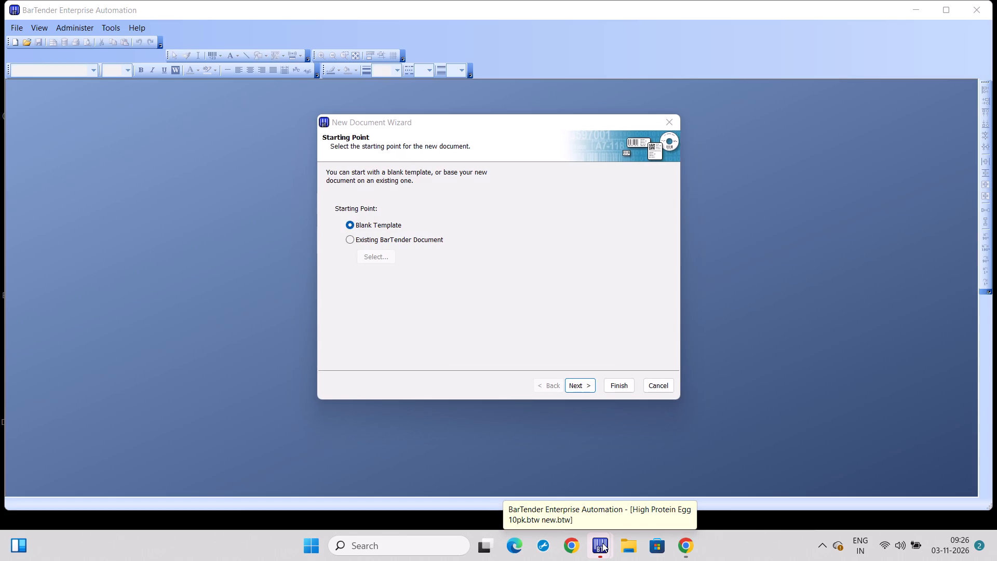
{"action": "left_click", "coordinate": [667, 118]}
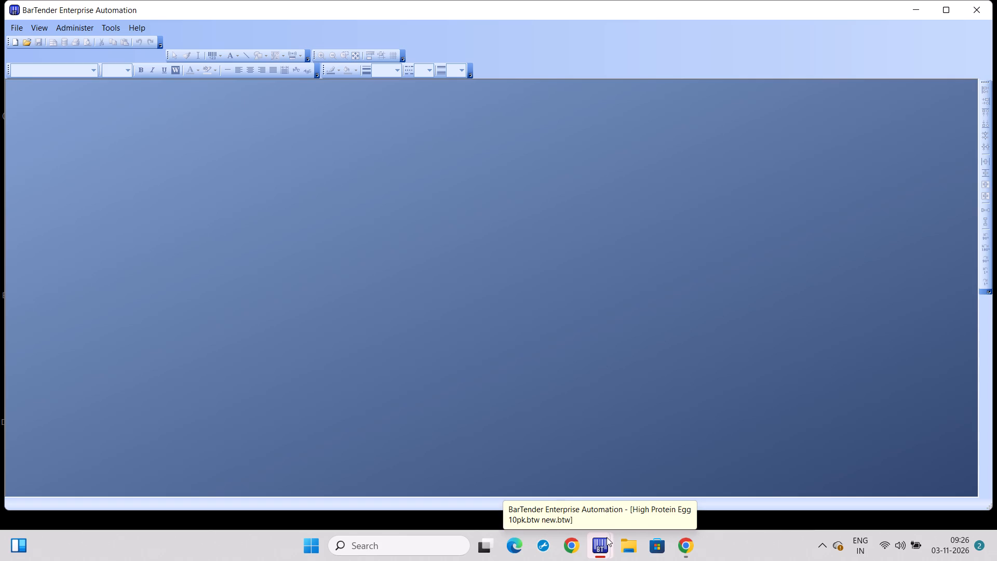
{"action": "key", "text": "ctrl+o"}
{"action": "left_click_drag", "start_coordinate": [607, 537], "coordinate": [649, 126]}
{"action": "left_click", "coordinate": [669, 123]}
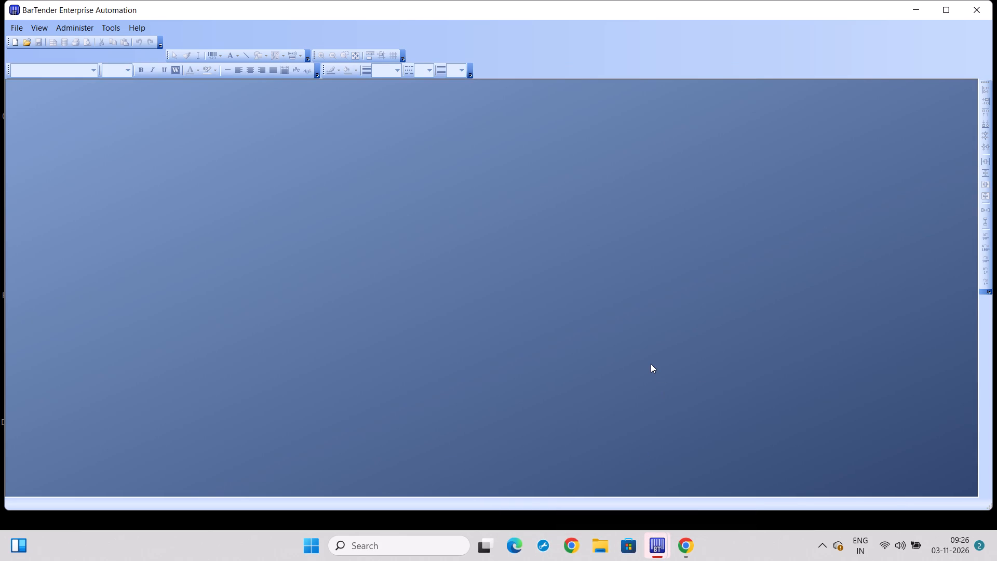
Open the High Protein Egg 10pk.btw new label from Downloads in the empty BarTender window and find its template.
{"action": "key", "text": "ctrl+o"}
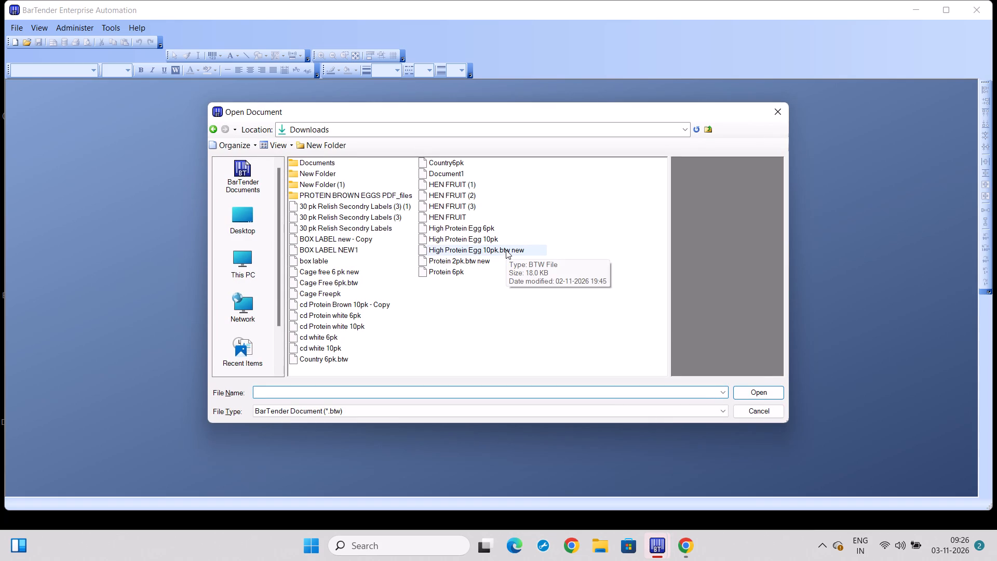
{"action": "left_click", "coordinate": [506, 250]}
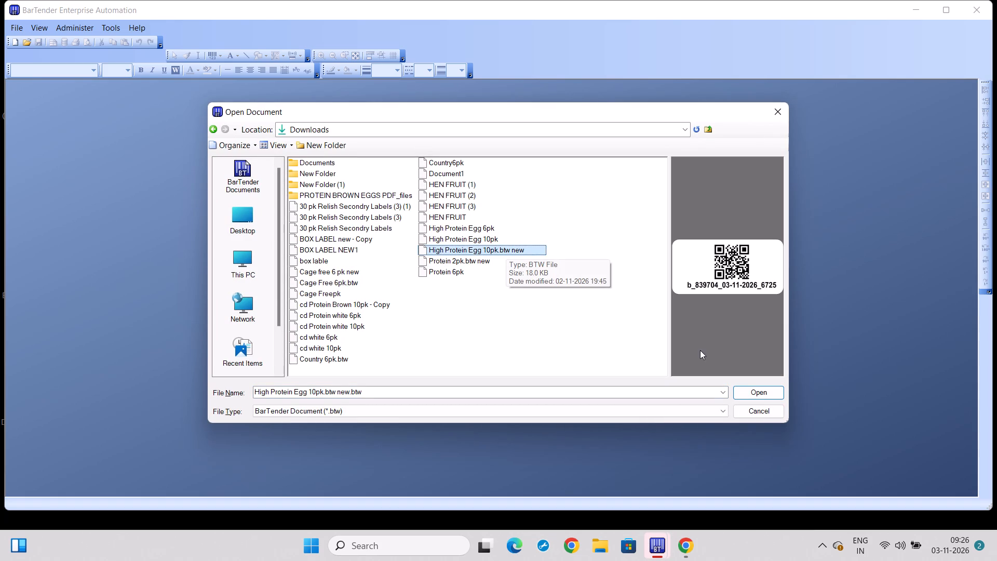
{"action": "left_click", "coordinate": [757, 391]}
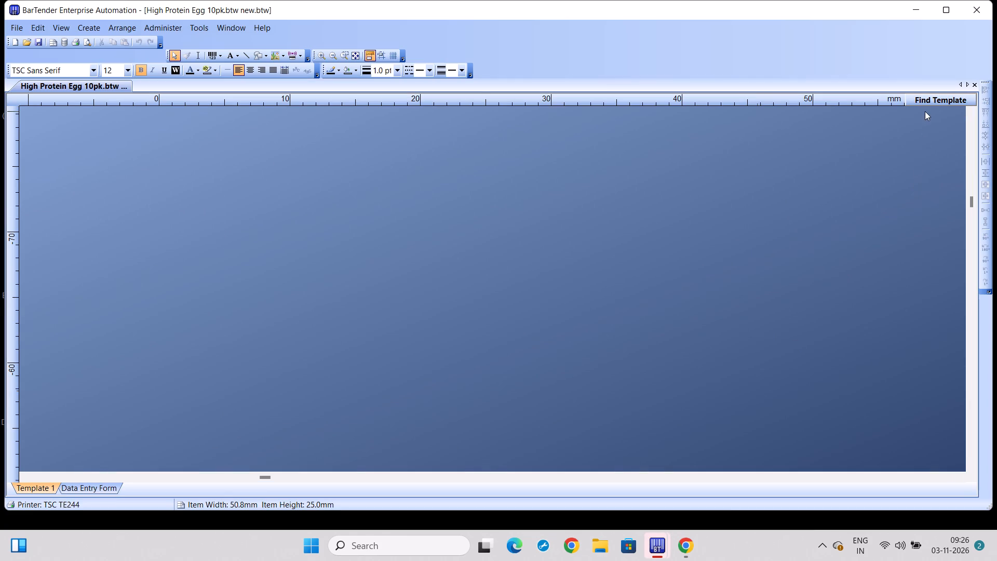
{"action": "left_click", "coordinate": [931, 102]}
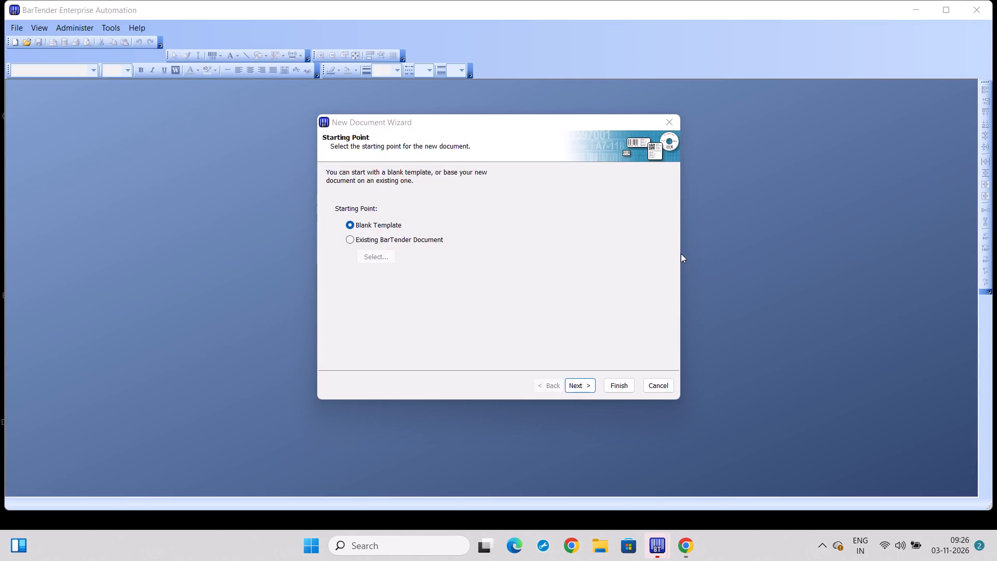
Close all the empty BarTender windows, dismissing the New Document Wizard and Open Document dialogs that block them.
{"action": "left_click", "coordinate": [667, 121]}
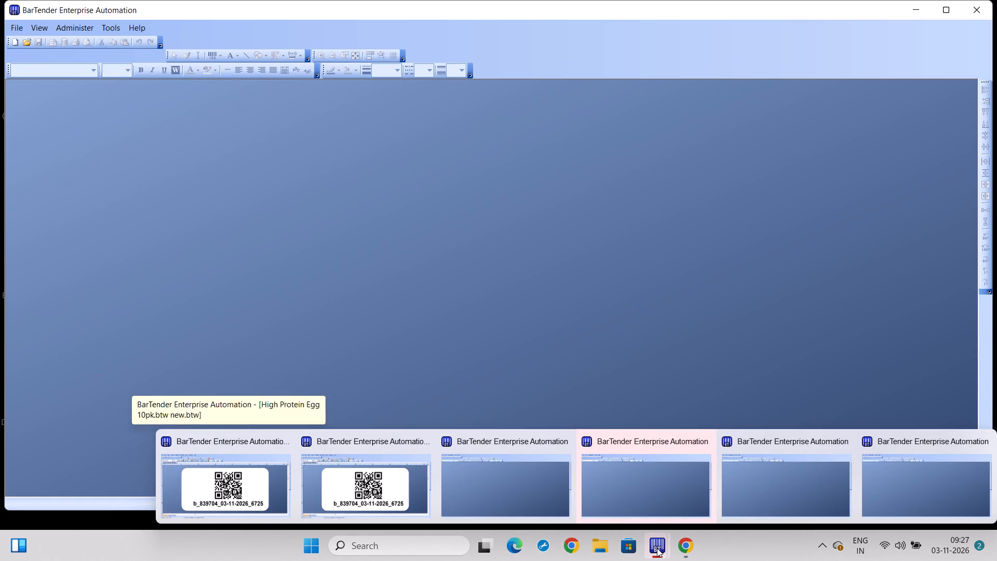
{"action": "left_click", "coordinate": [563, 449]}
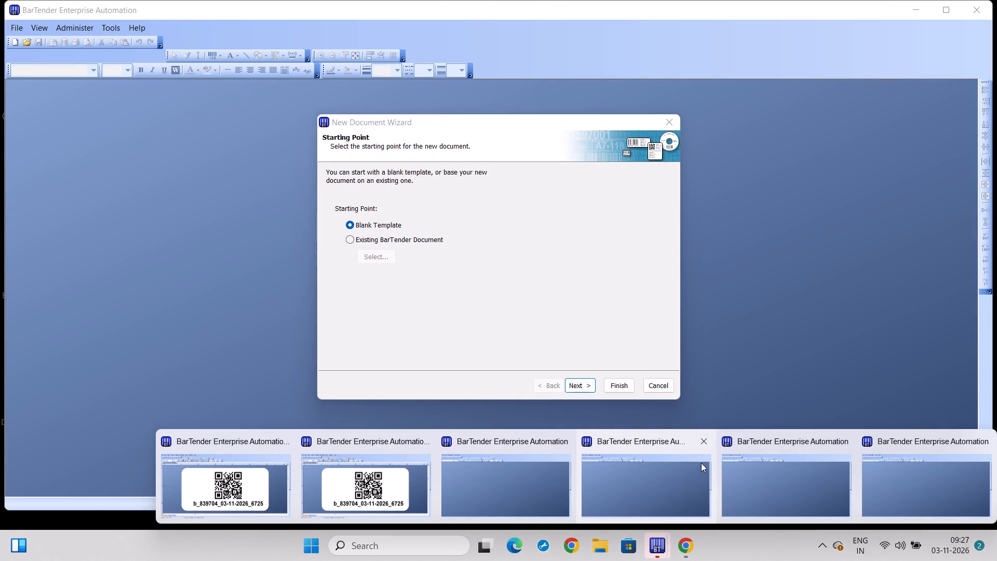
{"action": "left_click", "coordinate": [712, 444]}
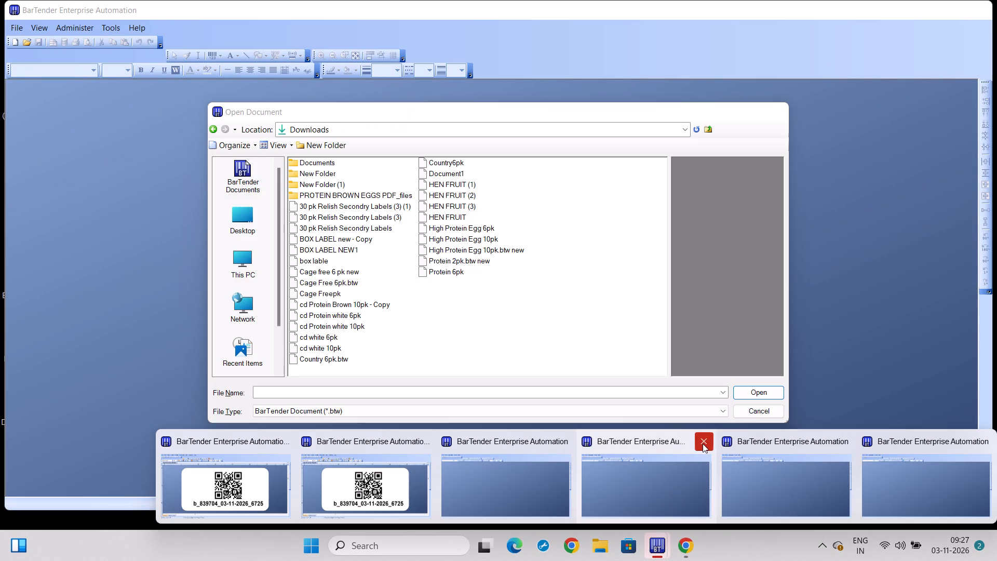
{"action": "left_click", "coordinate": [703, 444]}
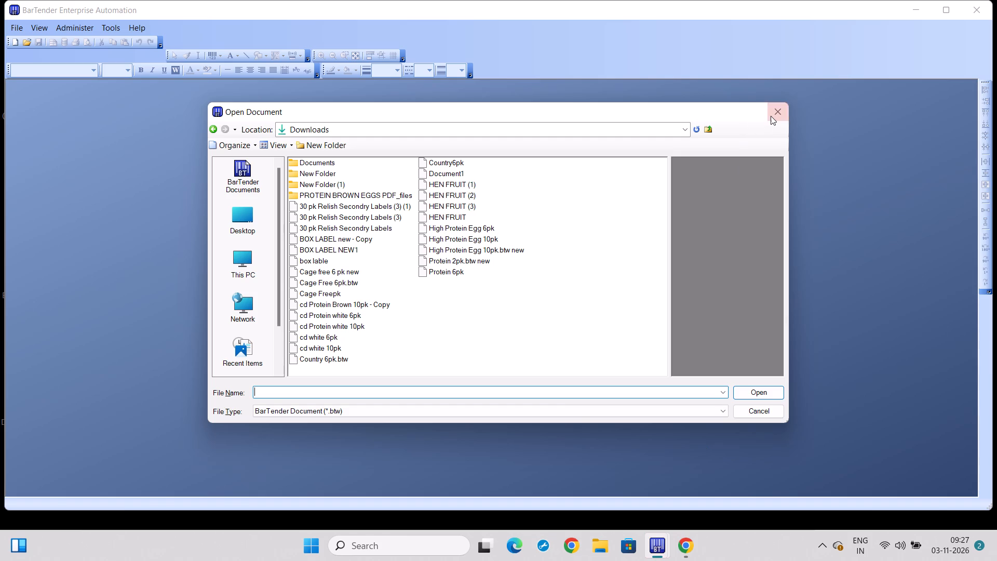
{"action": "left_click", "coordinate": [772, 116]}
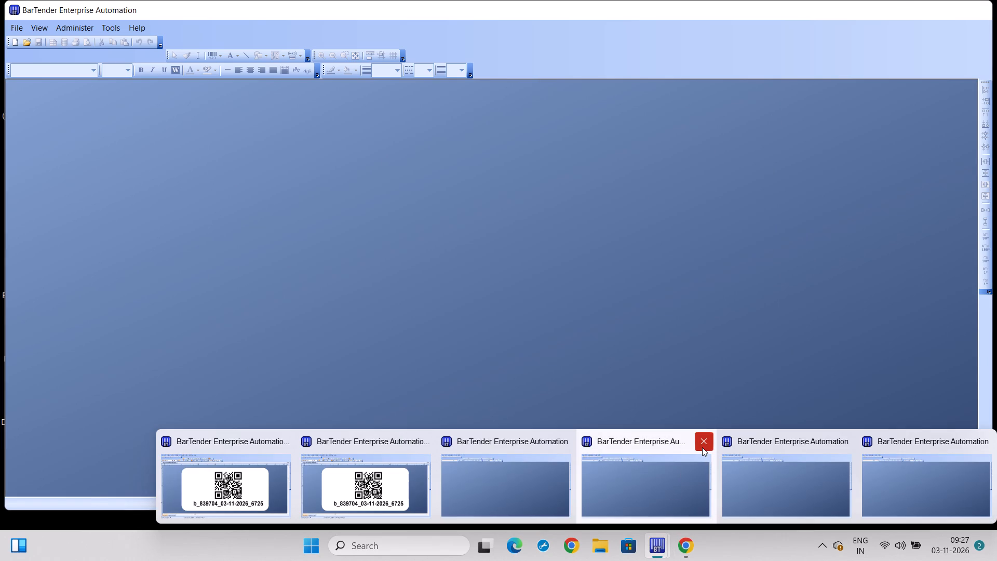
{"action": "left_click", "coordinate": [702, 447]}
{"action": "left_click", "coordinate": [702, 447]}
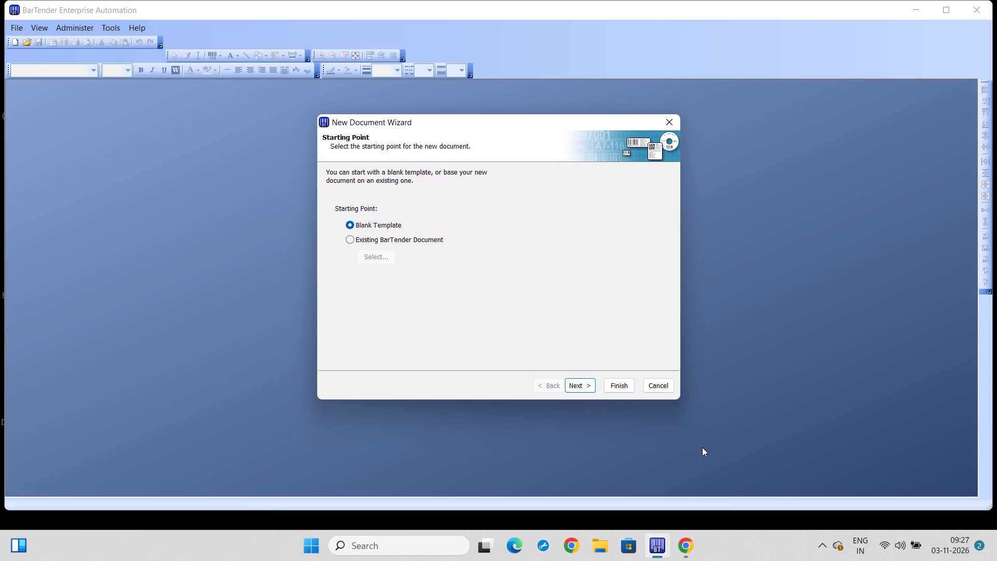
{"action": "left_click", "coordinate": [671, 121]}
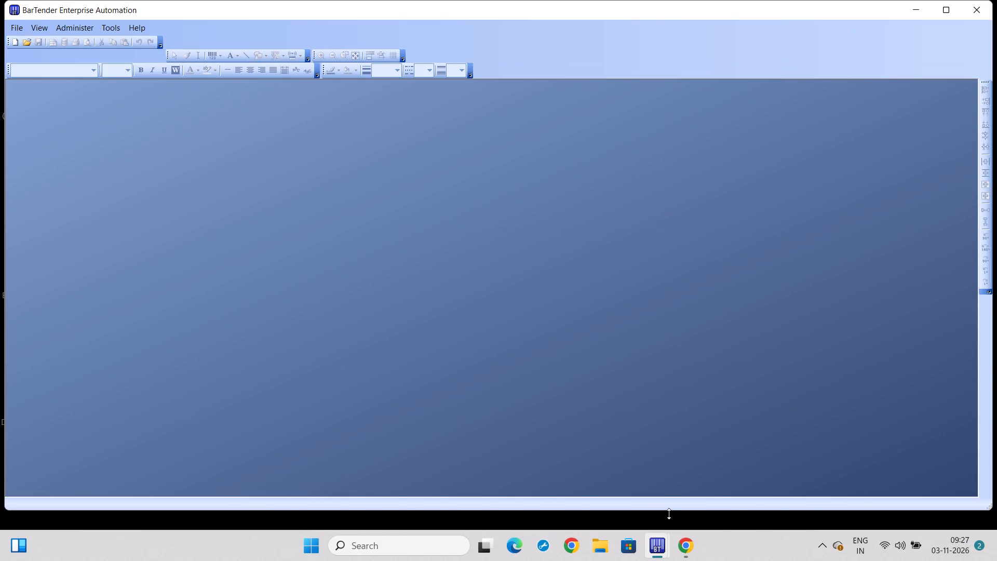
{"action": "left_click", "coordinate": [706, 445]}
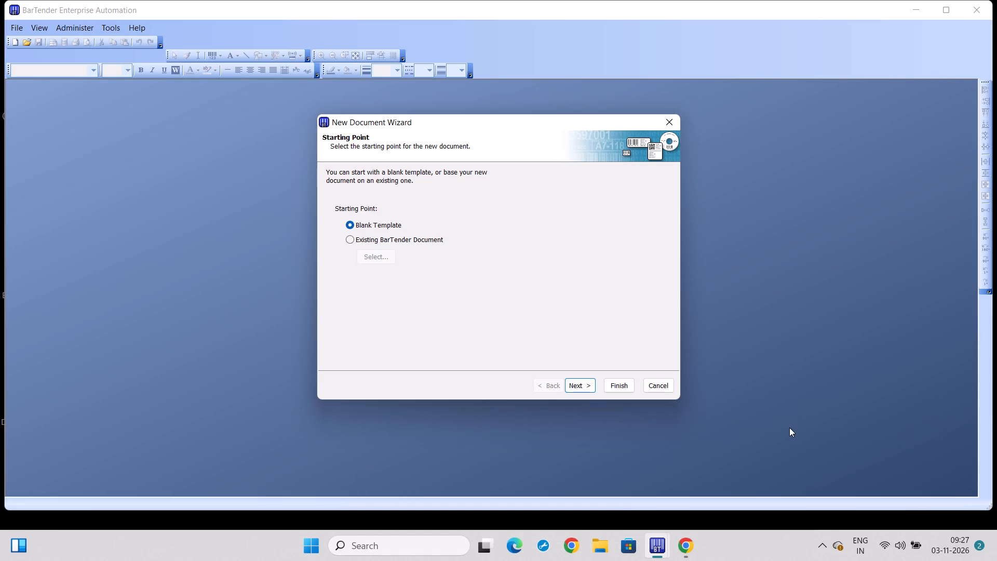
{"action": "left_click", "coordinate": [673, 118]}
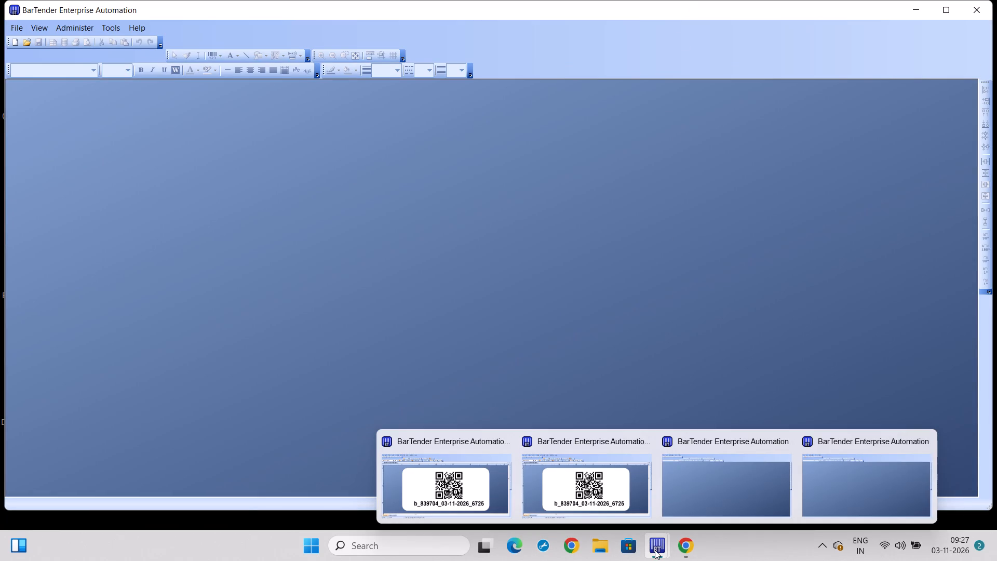
{"action": "left_click", "coordinate": [785, 437]}
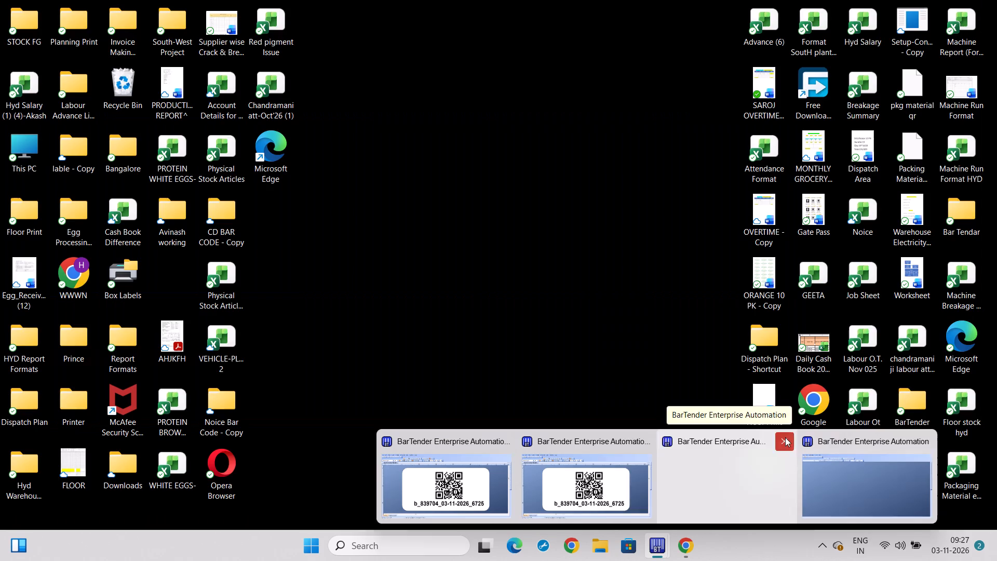
{"action": "left_click_drag", "start_coordinate": [785, 437], "coordinate": [669, 301]}
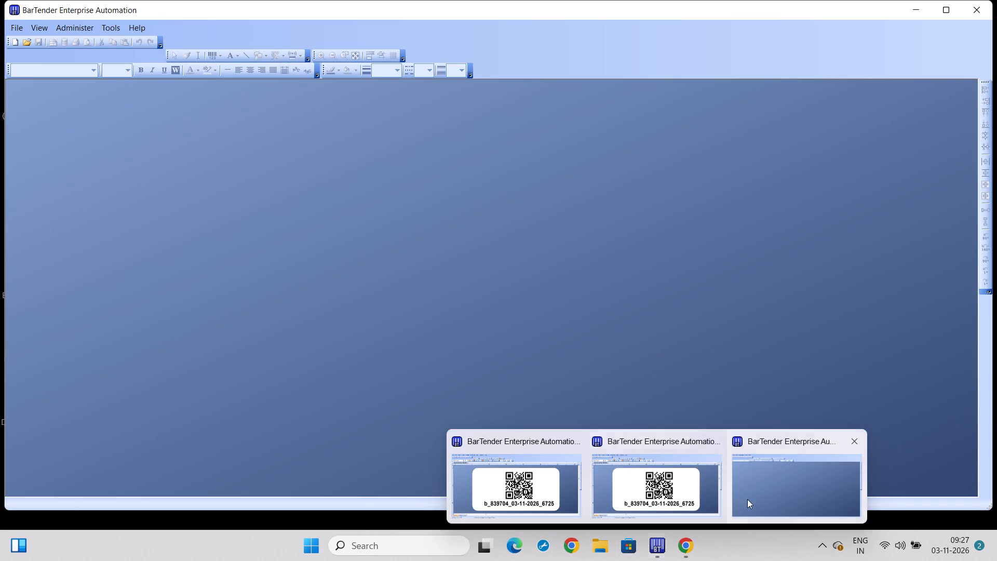
{"action": "left_click", "coordinate": [849, 443]}
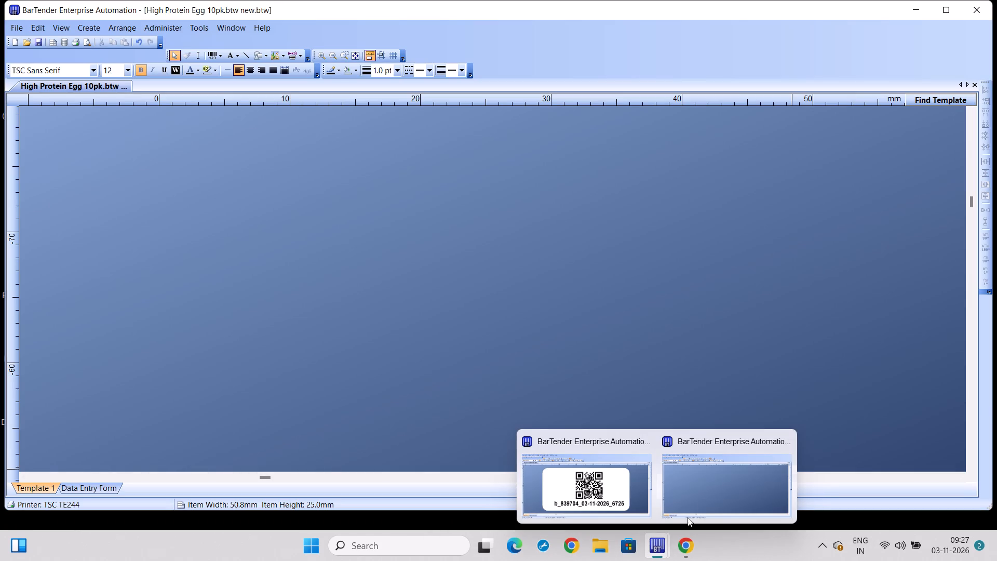
Close the duplicate High Protein Egg 10pk.btw new window whose template is out of view.
{"action": "left_click", "coordinate": [783, 442]}
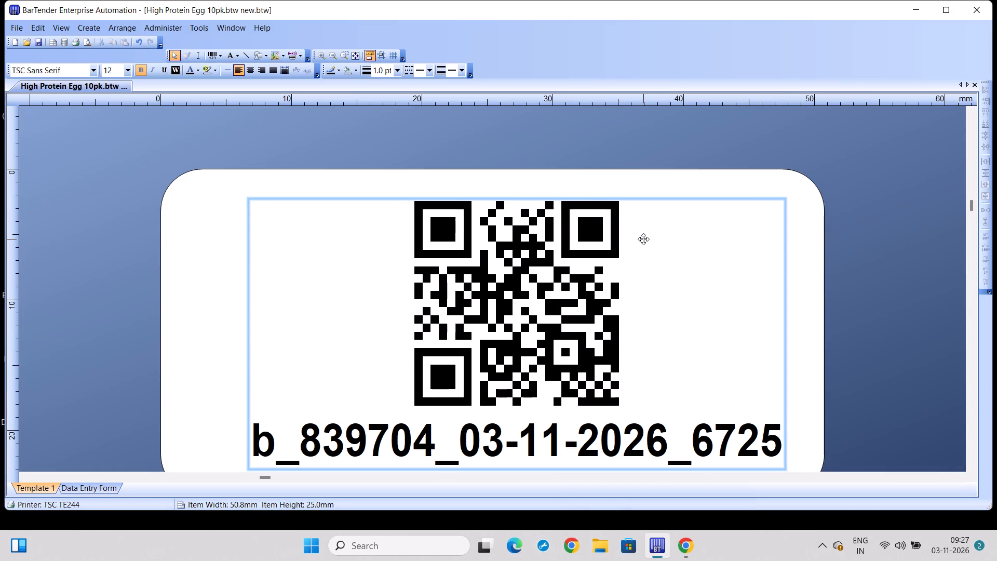
Change the QR barcode's embedded data to b_839704_04-11-2026_0001 and close its properties.
{"action": "double_click", "coordinate": [500, 455]}
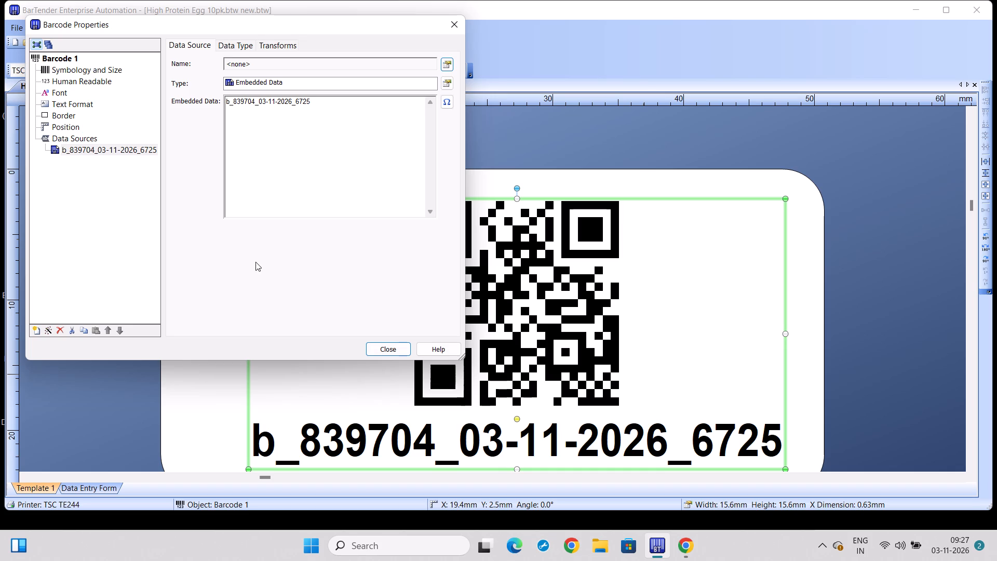
{"action": "left_click", "coordinate": [266, 111]}
{"action": "key", "text": "BackSpace"}
{"action": "key", "text": "4"}
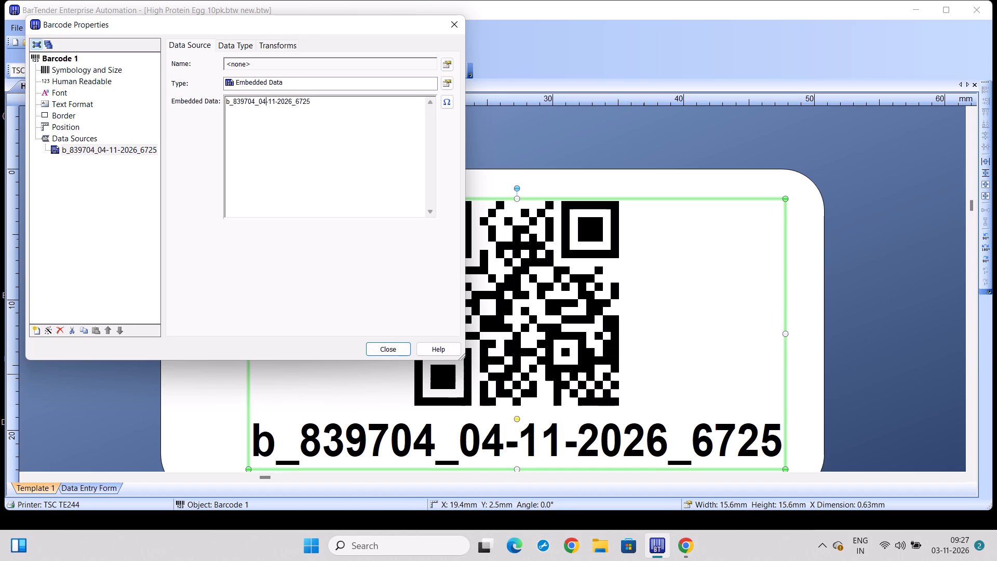
{"action": "left_click", "coordinate": [320, 131]}
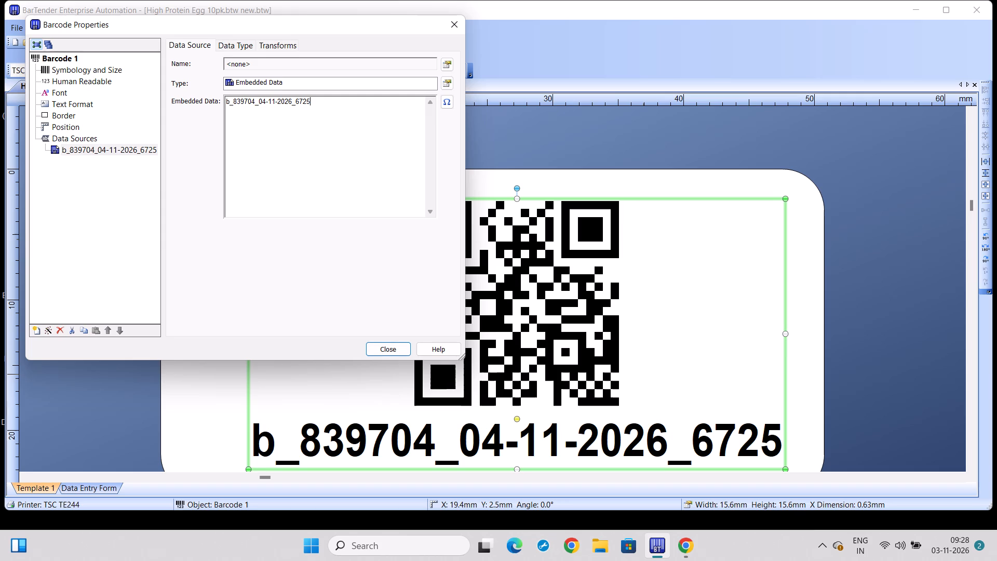
{"action": "key", "text": "BackSpace"}
{"action": "key", "text": "BackSpace"}
{"action": "key", "text": "BackSpace"}
{"action": "key", "text": "BackSpace"}
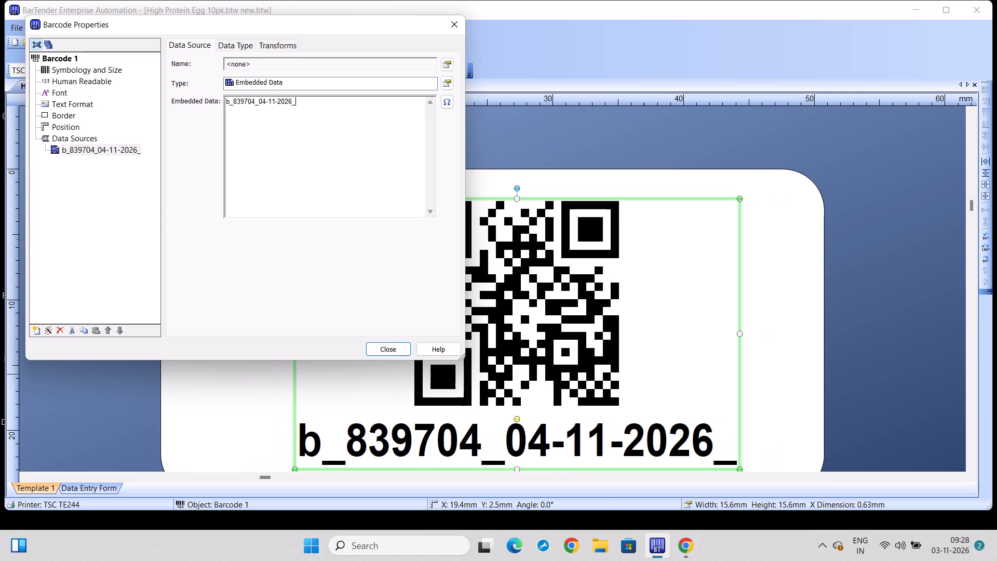
{"action": "type", "text": "0001"}
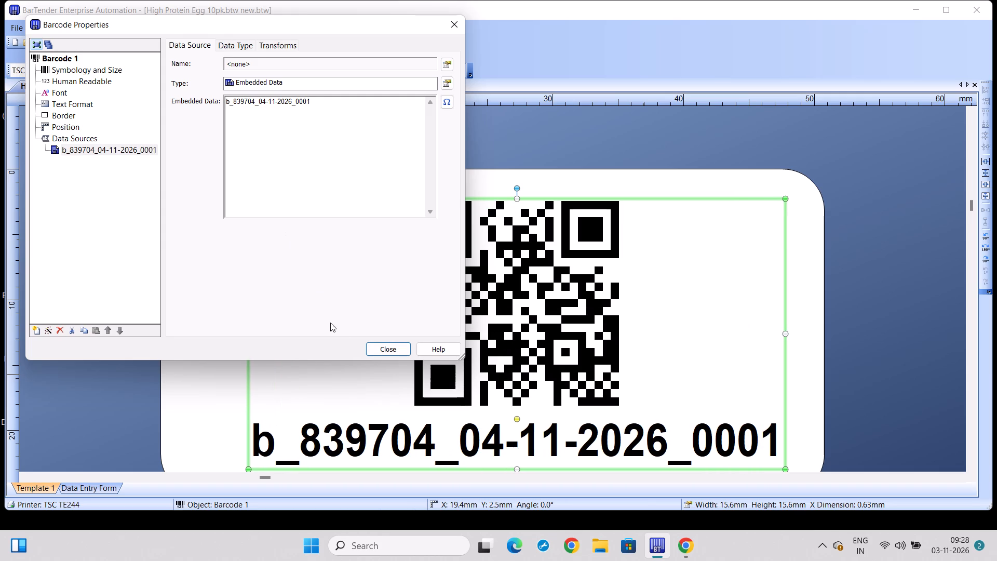
{"action": "left_click", "coordinate": [374, 350]}
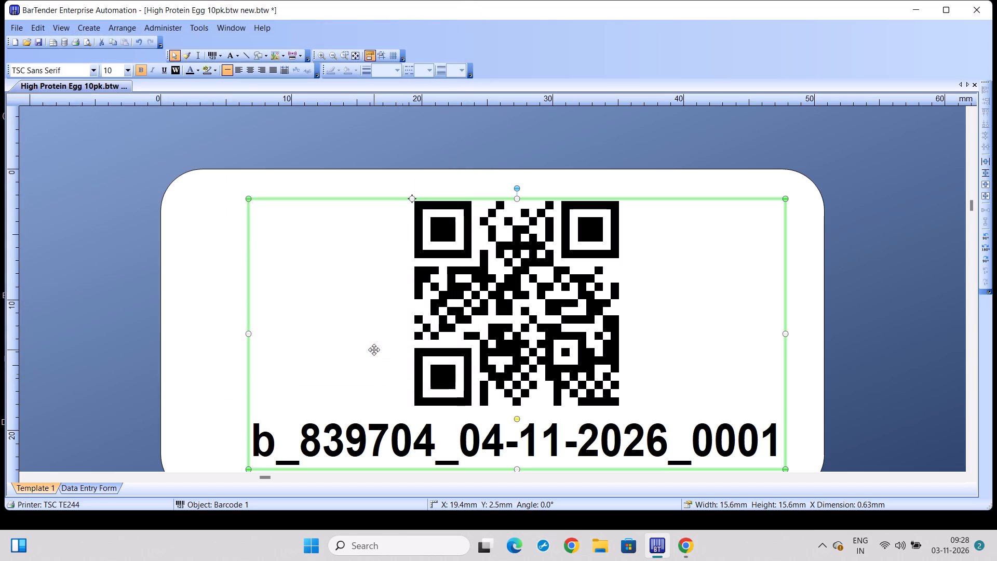
Print the label on the TSC TE244 with 1000 serial numbers.
{"action": "key", "text": "ctrl+p"}
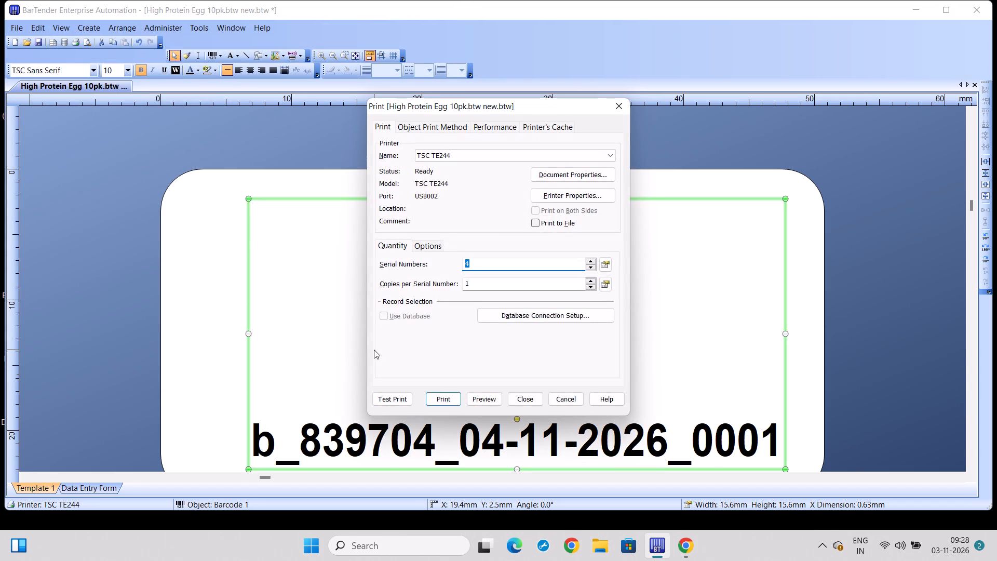
{"action": "type", "text": "100"}
{"action": "key", "text": "minus"}
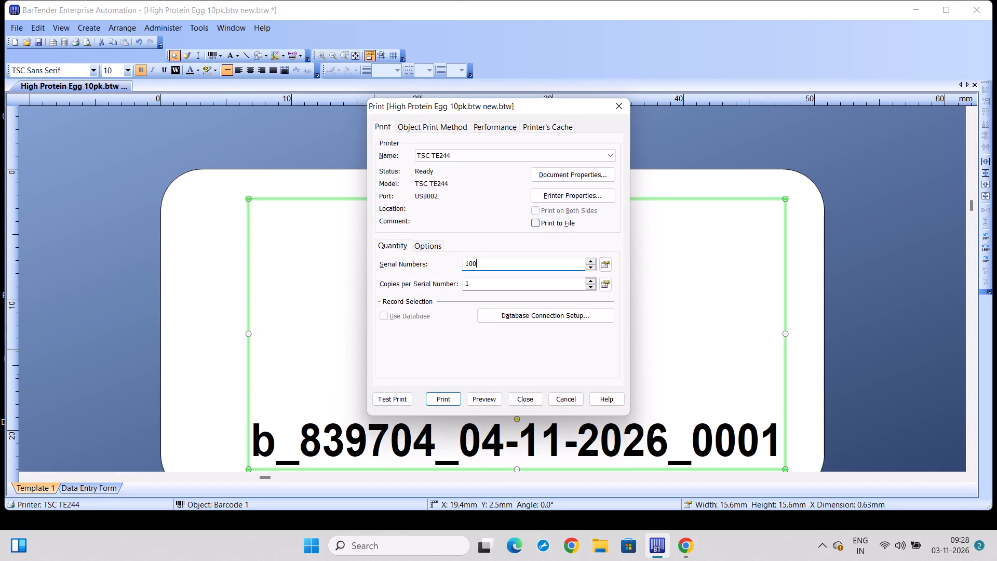
{"action": "key", "text": "0"}
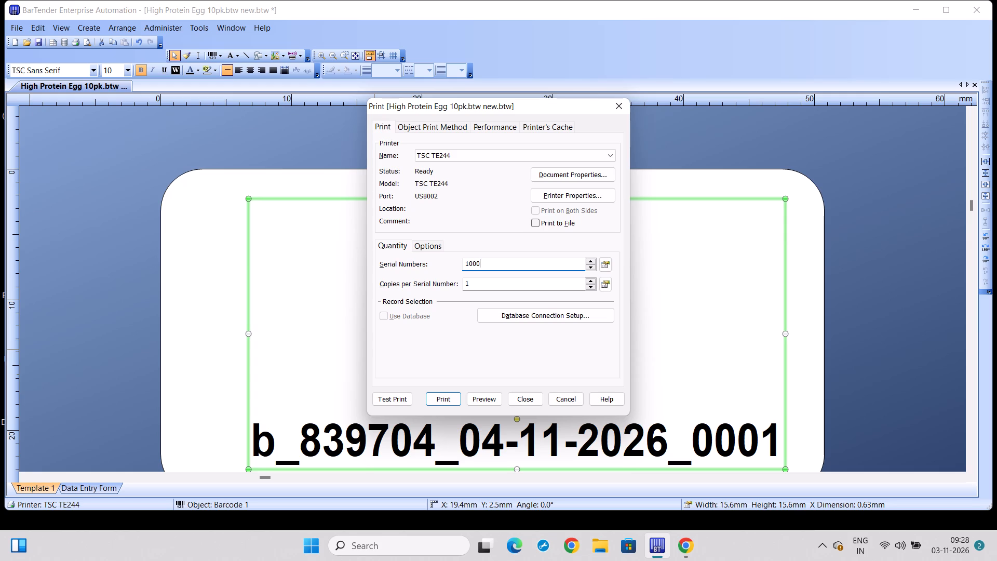
{"action": "key", "text": "Return"}
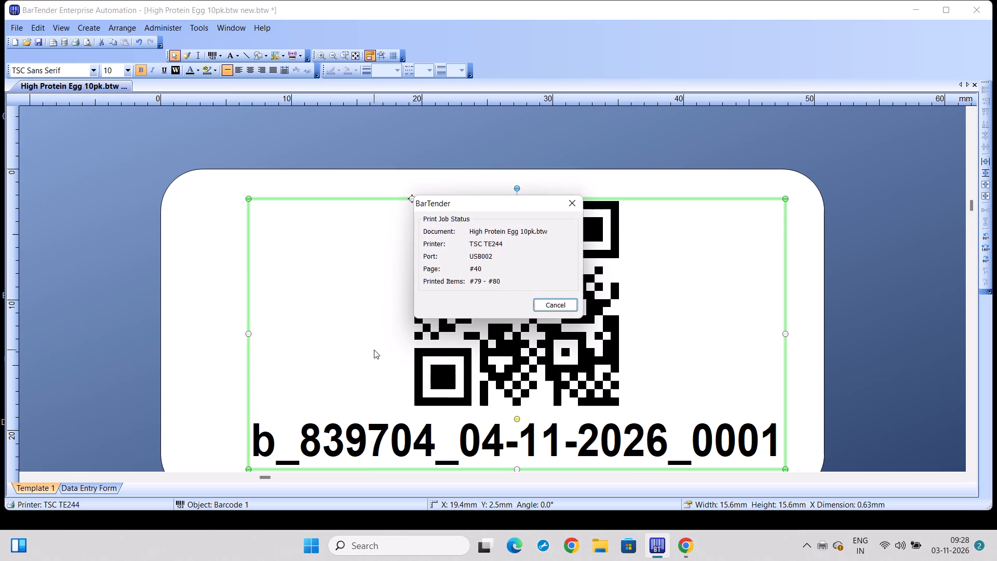
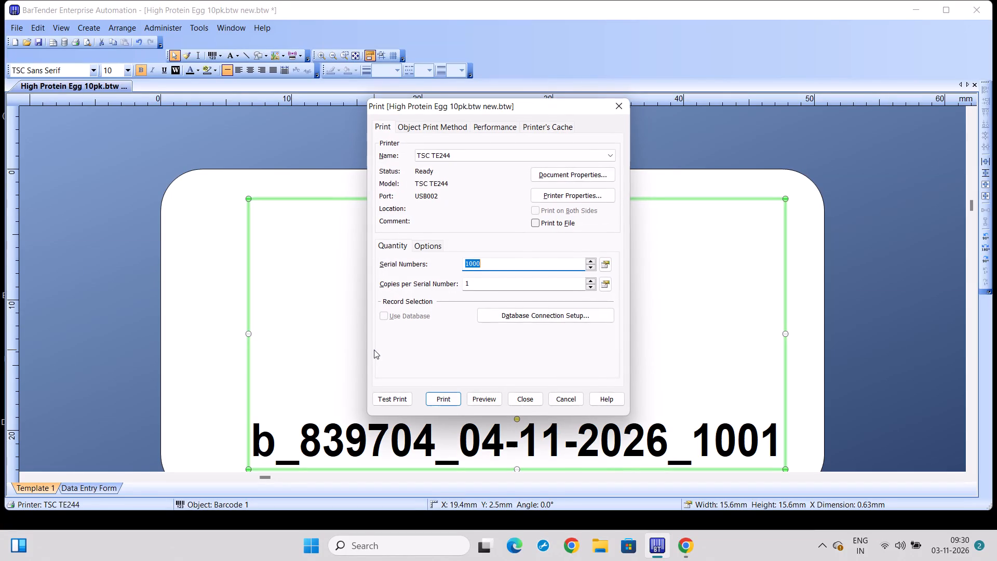
Print a further batch of the label on the TSC TE244 with 1080 serial numbers.
{"action": "key", "text": "1"}
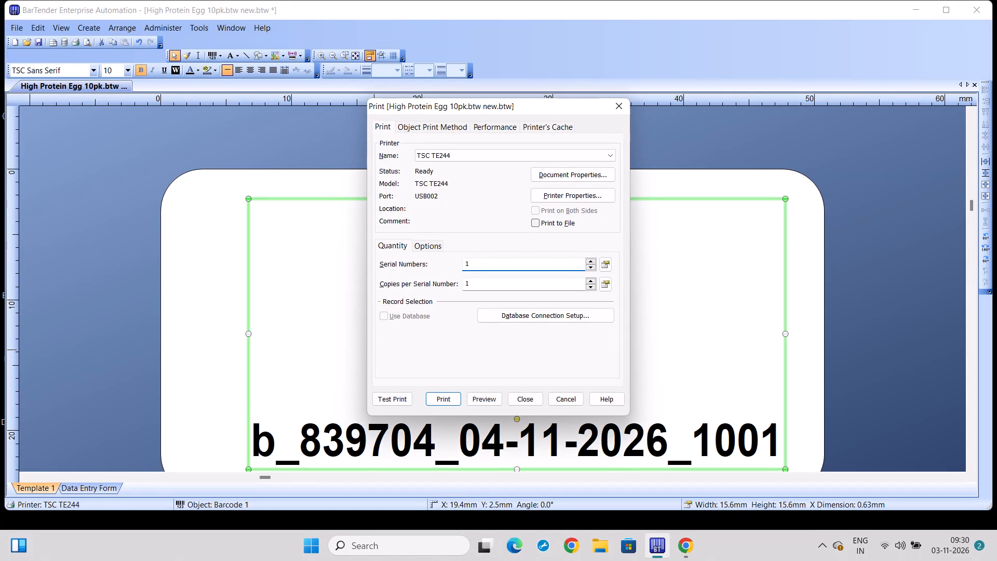
{"action": "type", "text": "080"}
{"action": "key", "text": "Return"}
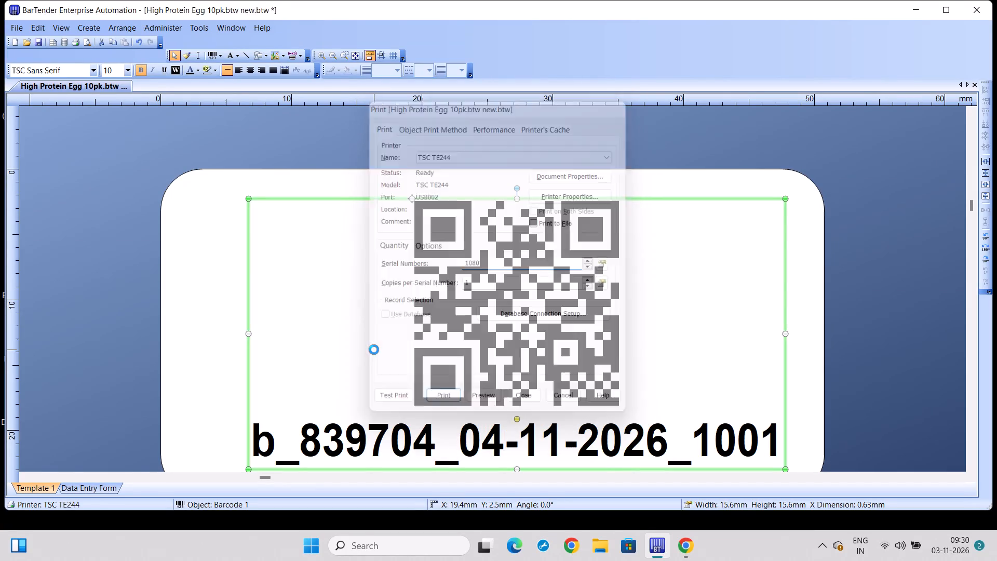
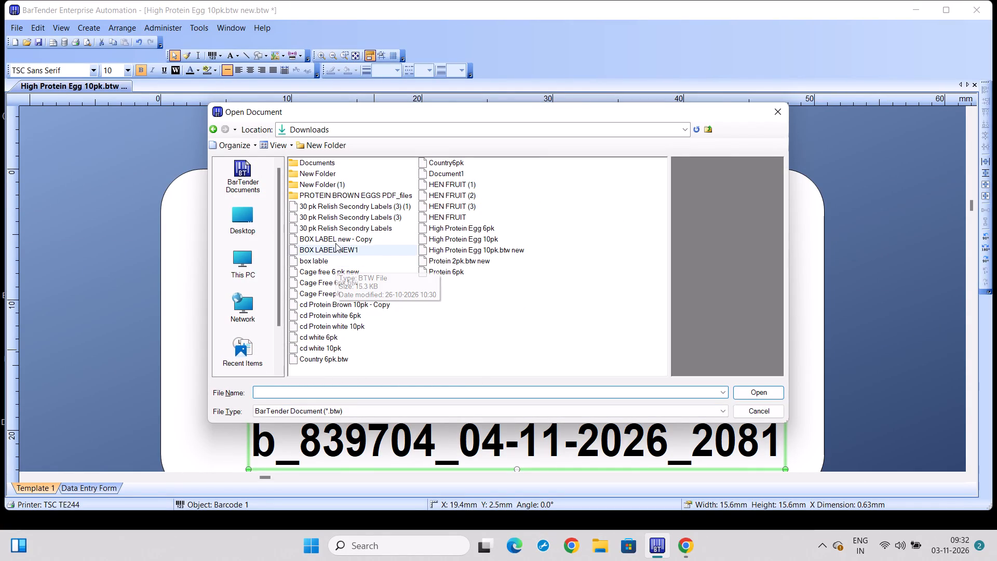
Open the BOX LABEL NEW1 document from Downloads and change its pack-size line to 10PK/A.1.
{"action": "double_click", "coordinate": [335, 247]}
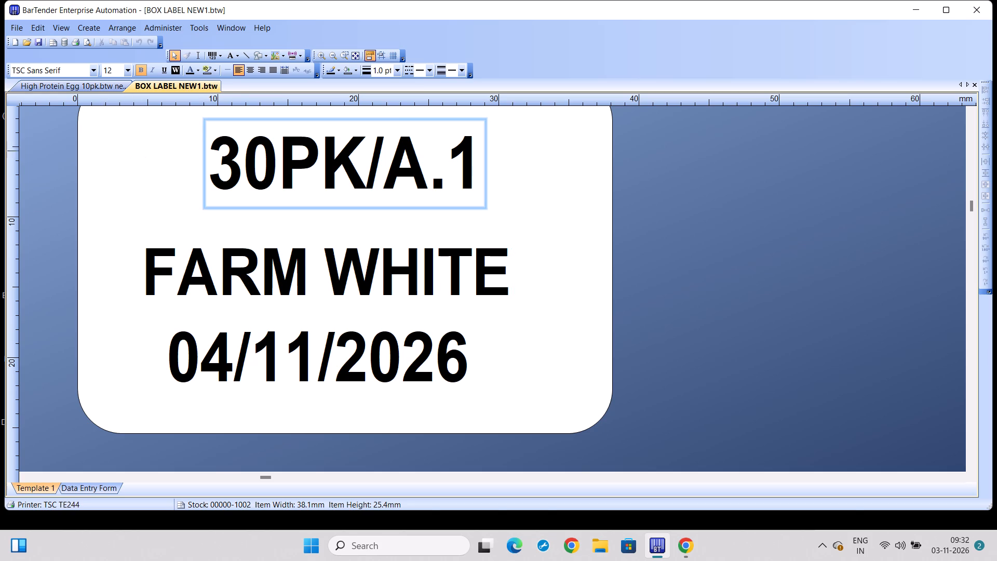
{"action": "left_click", "coordinate": [241, 166]}
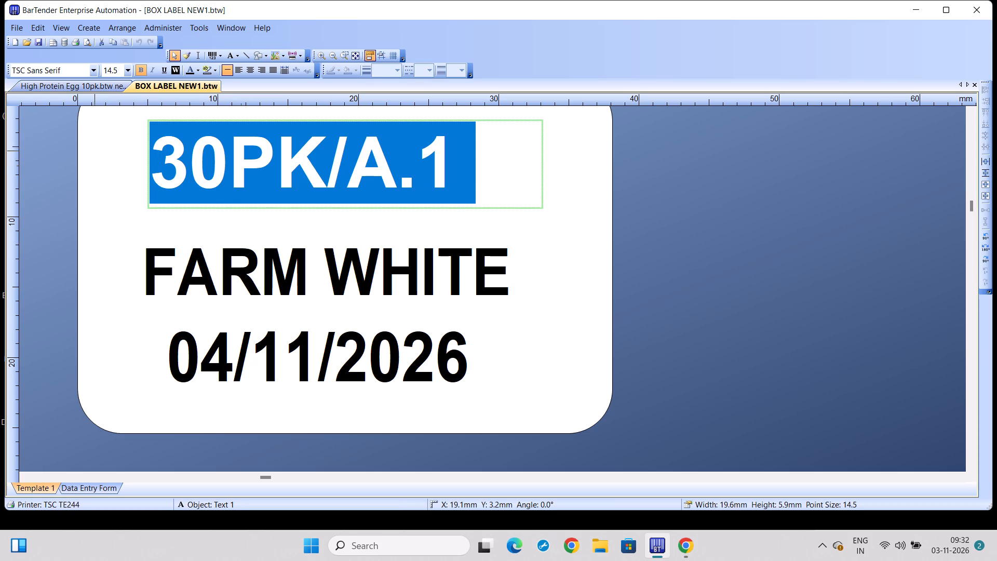
{"action": "left_click", "coordinate": [224, 166]}
{"action": "key", "text": "BackSpace"}
{"action": "key", "text": "BackSpace"}
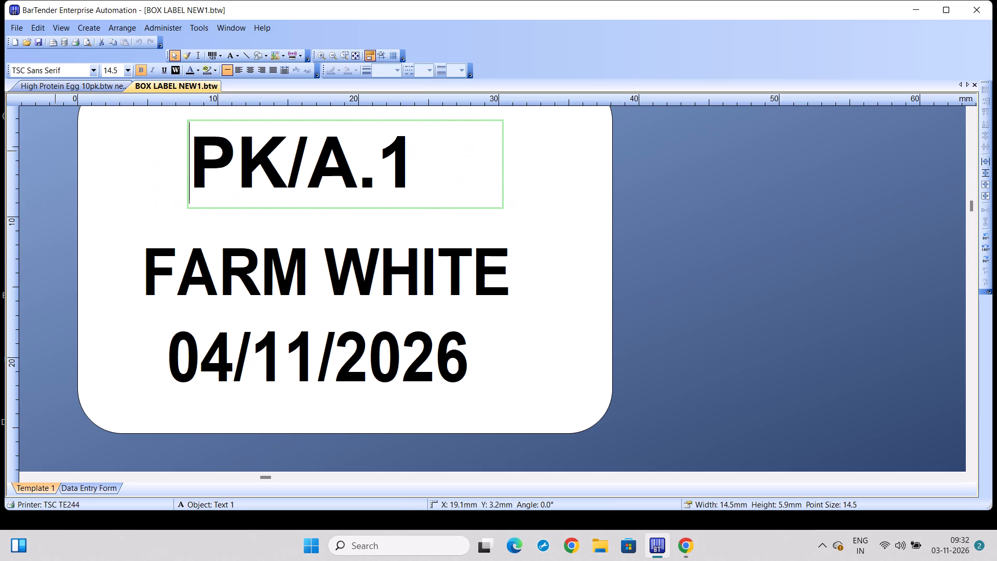
{"action": "type", "text": "10"}
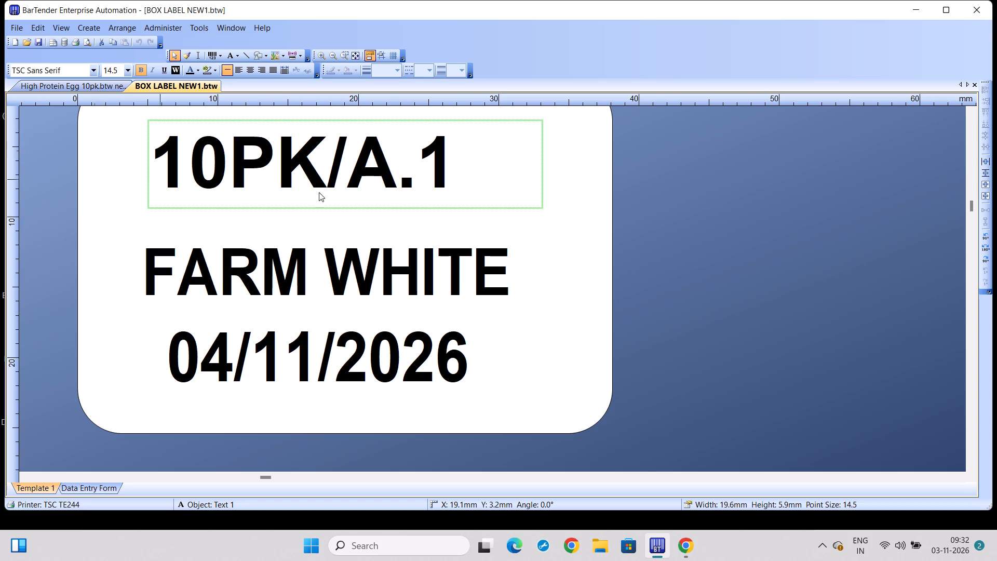
Replace the product name on the box label's middle line with TABLE WHITE.
{"action": "left_click", "coordinate": [449, 259]}
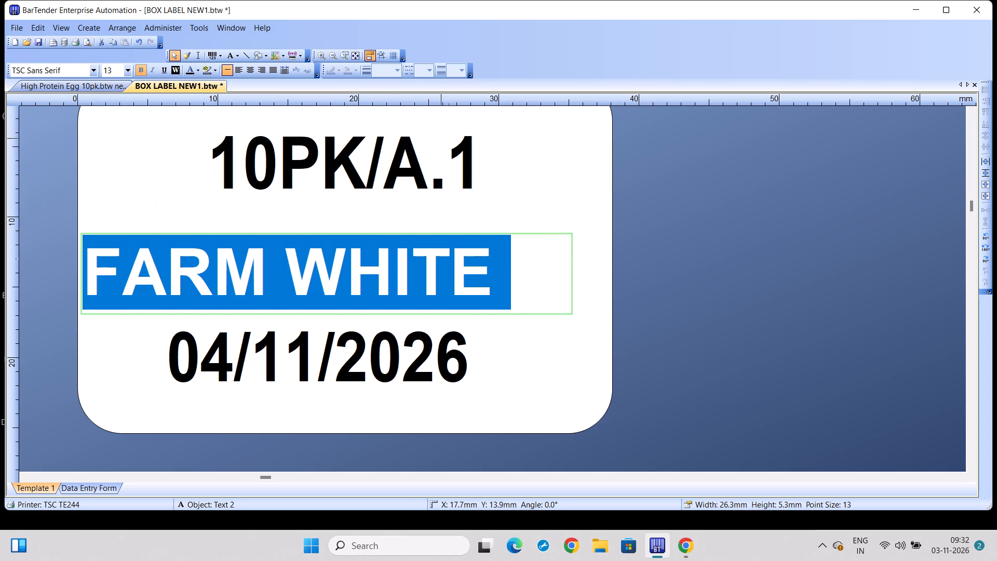
{"action": "left_click", "coordinate": [504, 266]}
{"action": "key", "text": "BackSpace"}
{"action": "key", "text": "BackSpace"}
{"action": "key", "text": "BackSpace"}
{"action": "key", "text": "BackSpace"}
{"action": "key", "text": "BackSpace"}
{"action": "key", "text": "BackSpace"}
{"action": "key", "text": "BackSpace"}
{"action": "key", "text": "BackSpace"}
{"action": "key", "text": "BackSpace"}
{"action": "key", "text": "BackSpace"}
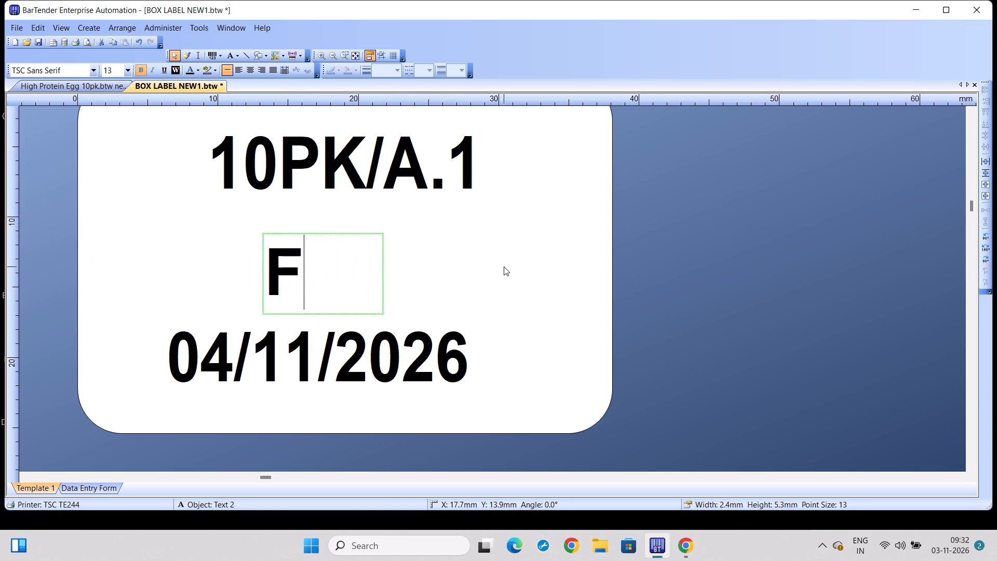
{"action": "key", "text": "BackSpace"}
{"action": "type", "text": "TA"}
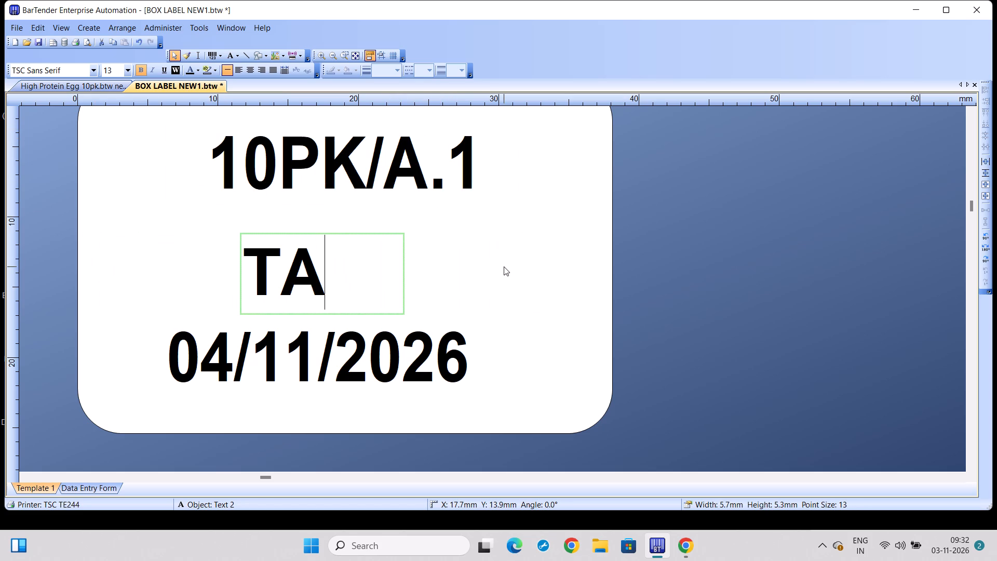
{"action": "type", "text": "BLE W"}
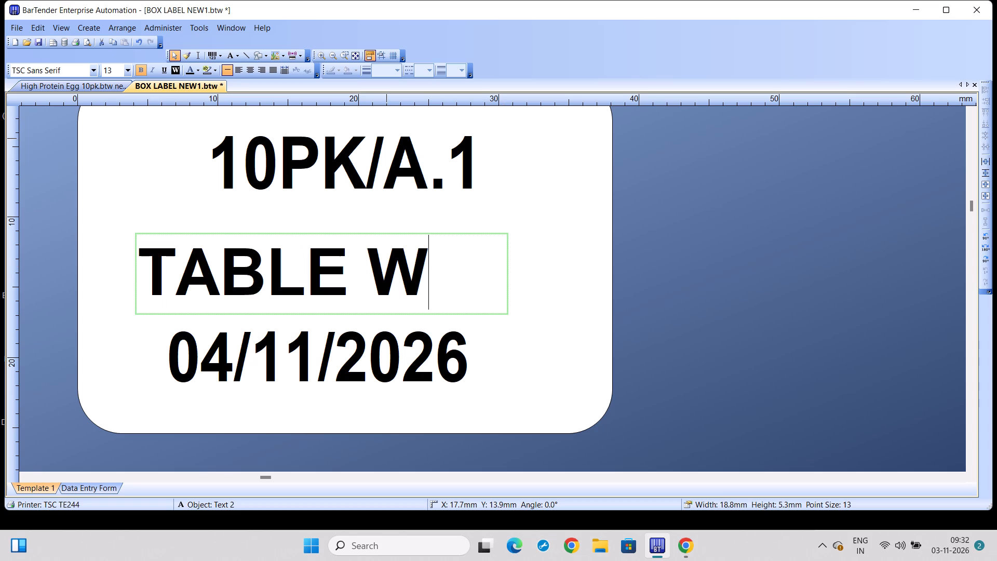
{"action": "type", "text": "HITE"}
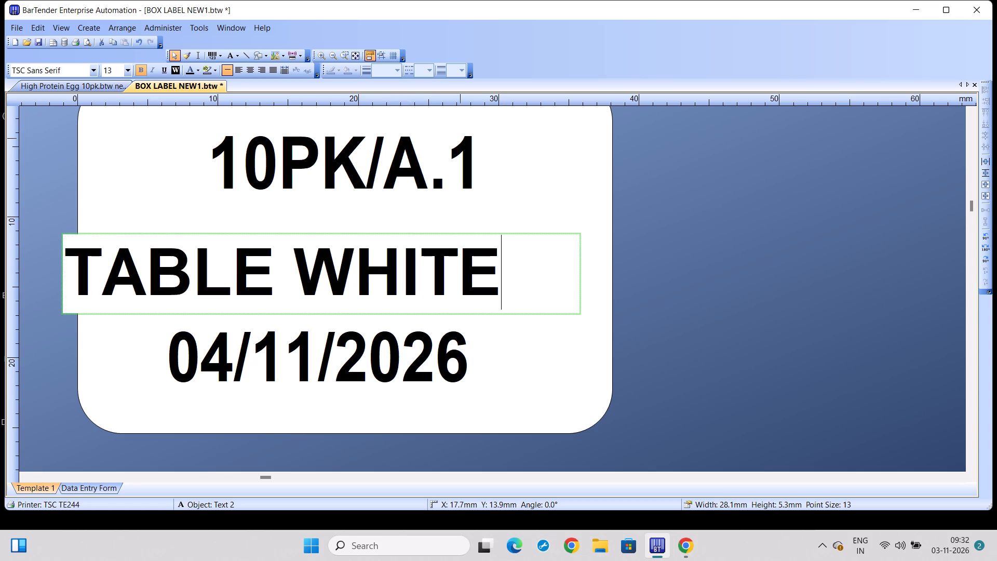
Print 50 copies of the 10PK/A.1 TABLE WHITE box label on the TSC TE244.
{"action": "key", "text": "ctrl+p"}
{"action": "key", "text": "BackSpace"}
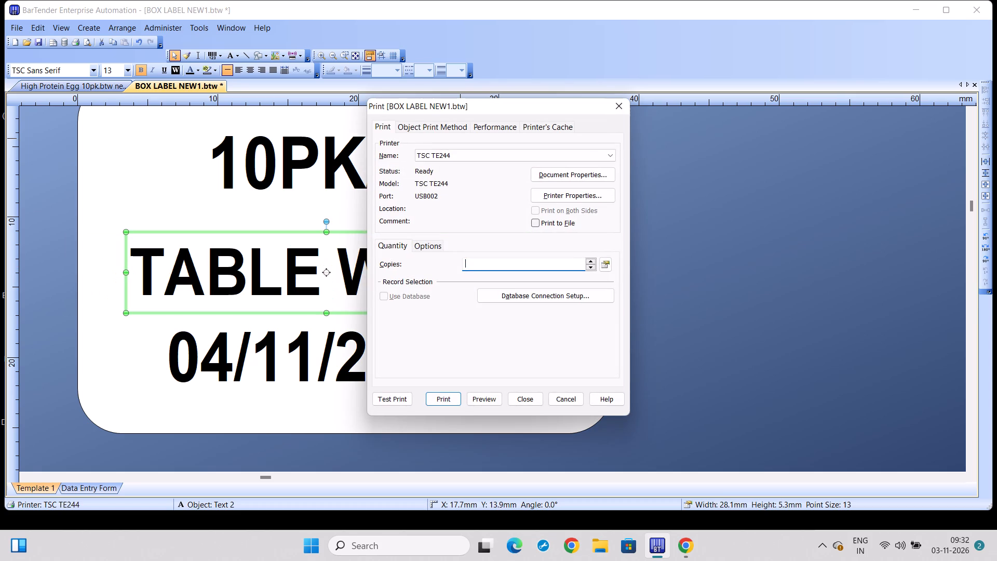
{"action": "type", "text": "50"}
{"action": "key", "text": "Return"}
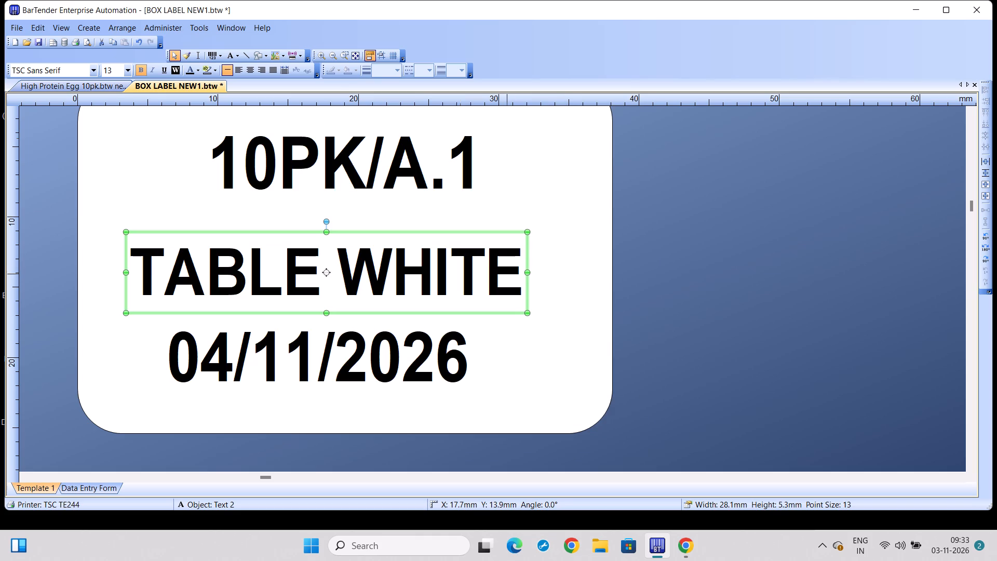
Replace the product name on the box label's middle line with ORANGE YOLK.
{"action": "left_click", "coordinate": [523, 274]}
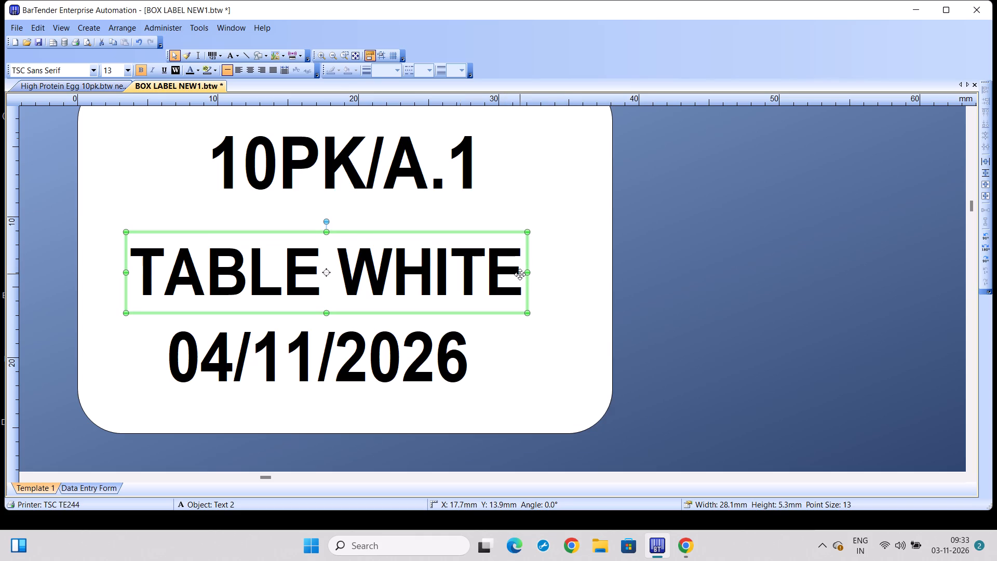
{"action": "left_click", "coordinate": [518, 275]}
{"action": "left_click", "coordinate": [499, 279]}
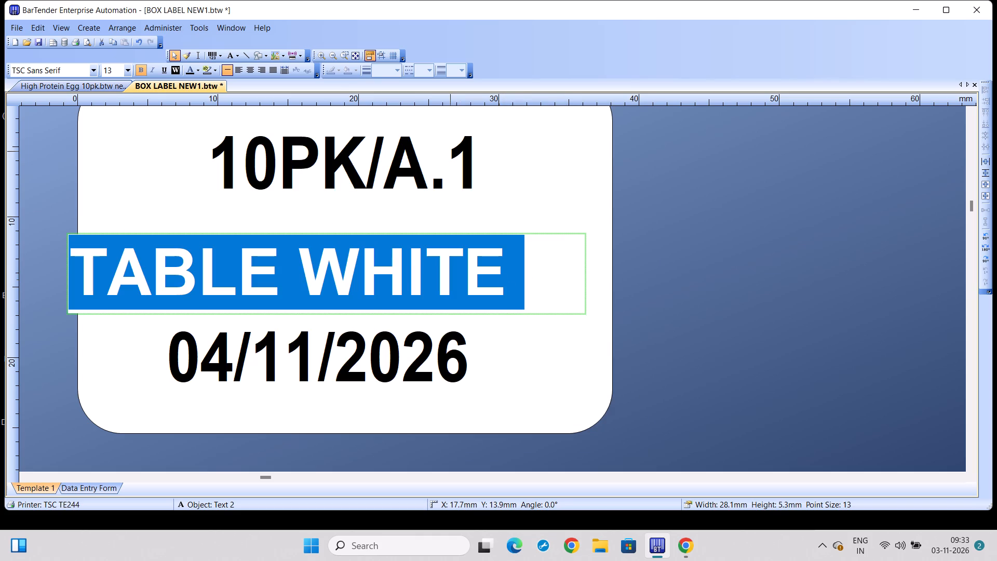
{"action": "left_click", "coordinate": [504, 280]}
{"action": "key", "text": "BackSpace"}
{"action": "key", "text": "BackSpace"}
{"action": "key", "text": "BackSpace"}
{"action": "key", "text": "BackSpace"}
{"action": "key", "text": "BackSpace"}
{"action": "key", "text": "BackSpace"}
{"action": "key", "text": "BackSpace"}
{"action": "key", "text": "BackSpace"}
{"action": "key", "text": "BackSpace"}
{"action": "key", "text": "BackSpace"}
{"action": "key", "text": "BackSpace"}
{"action": "key", "text": "BackSpace"}
{"action": "key", "text": "BackSpace"}
{"action": "key", "text": "BackSpace"}
{"action": "key", "text": "BackSpace"}
{"action": "key", "text": "BackSpace"}
{"action": "key", "text": "BackSpace"}
{"action": "key", "text": "BackSpace"}
{"action": "key", "text": "BackSpace"}
{"action": "key", "text": "BackSpace"}
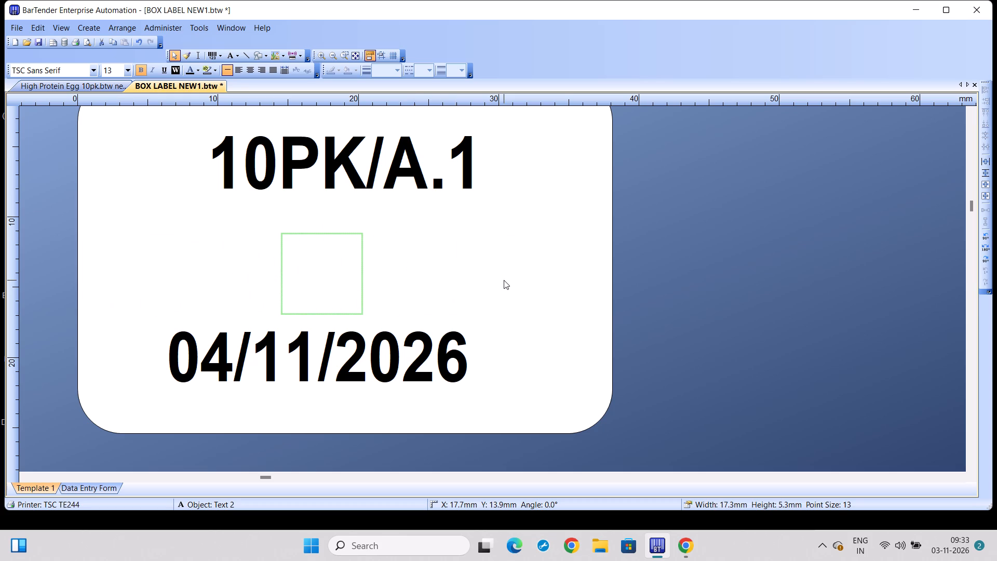
{"action": "type", "text": "ORAN"}
{"action": "type", "text": "GE"}
{"action": "key", "text": "space"}
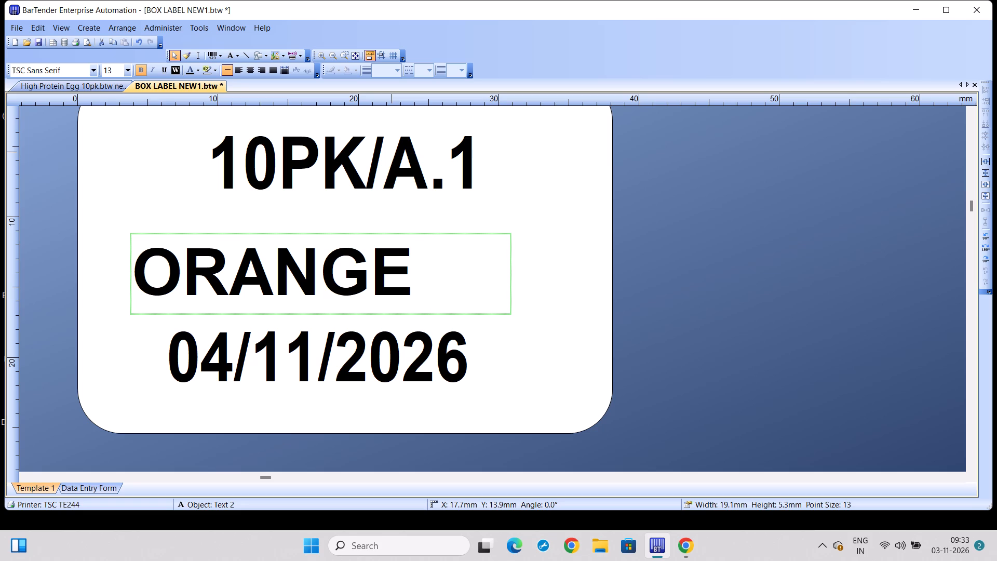
{"action": "type", "text": "YPL"}
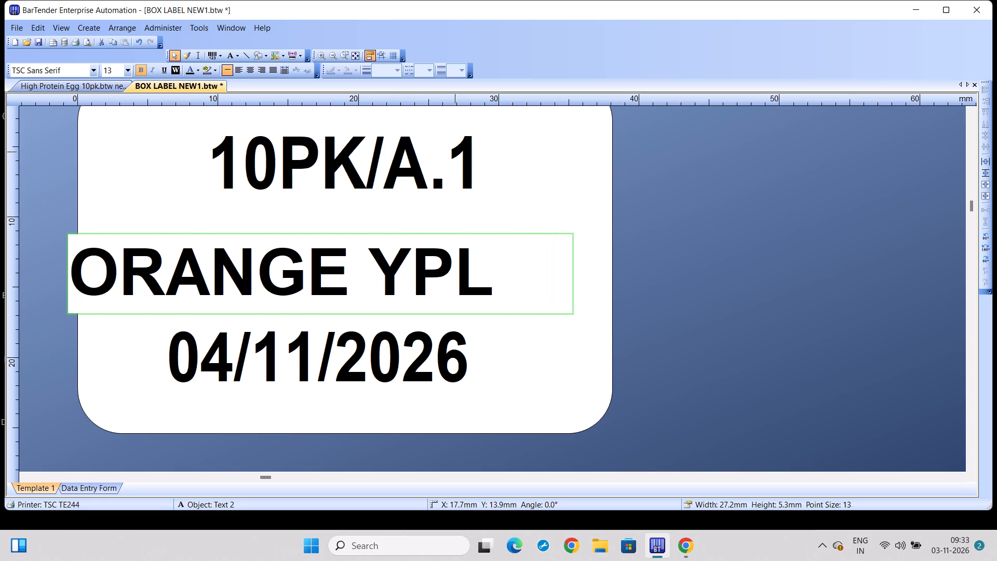
{"action": "key", "text": "BackSpace"}
{"action": "key", "text": "BackSpace"}
{"action": "type", "text": "OLK"}
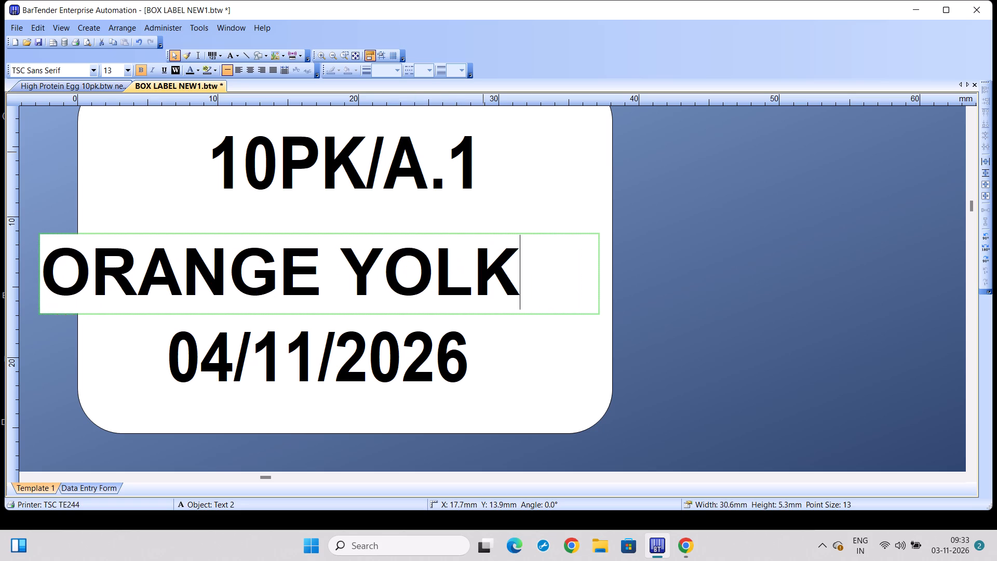
Print 50 copies of the 10PK/A.1 ORANGE YOLK box label.
{"action": "key", "text": "ctrl+p"}
{"action": "key", "text": "Return"}
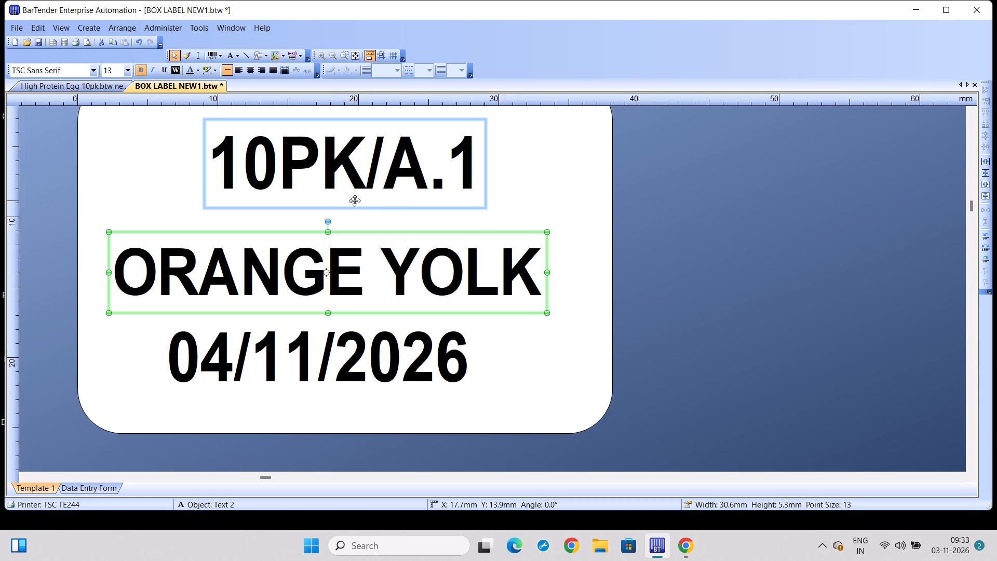
Change the pack-size line at the top of the ORANGE YOLK box label to 6PK/A.1.
{"action": "left_click", "coordinate": [272, 145]}
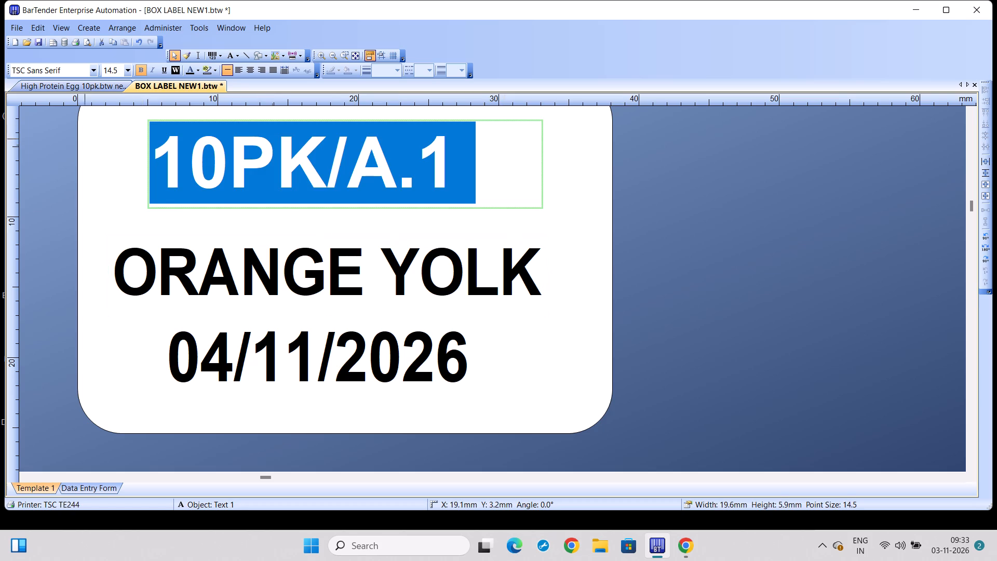
{"action": "left_click", "coordinate": [233, 158]}
{"action": "key", "text": "BackSpace"}
{"action": "key", "text": "BackSpace"}
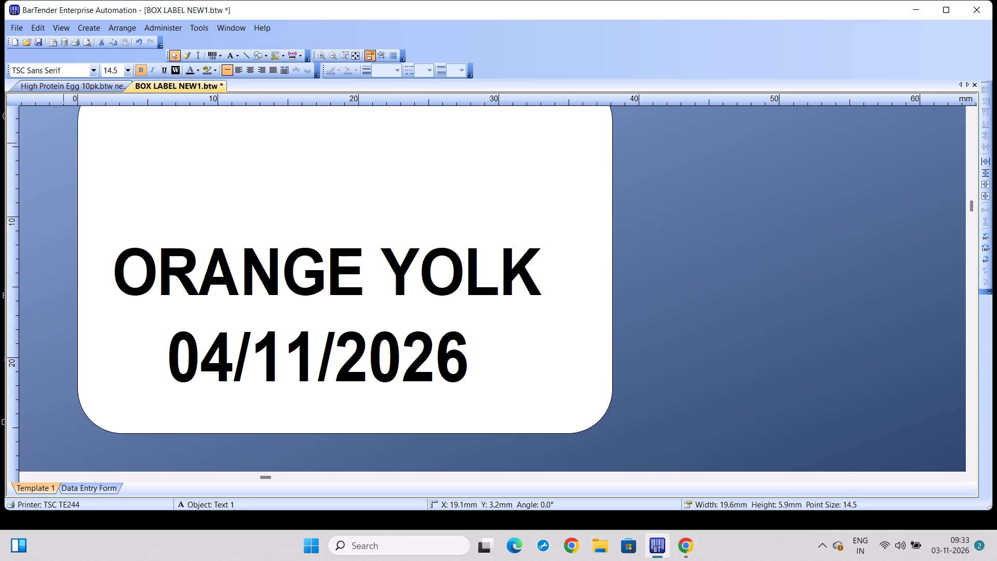
{"action": "key", "text": "6"}
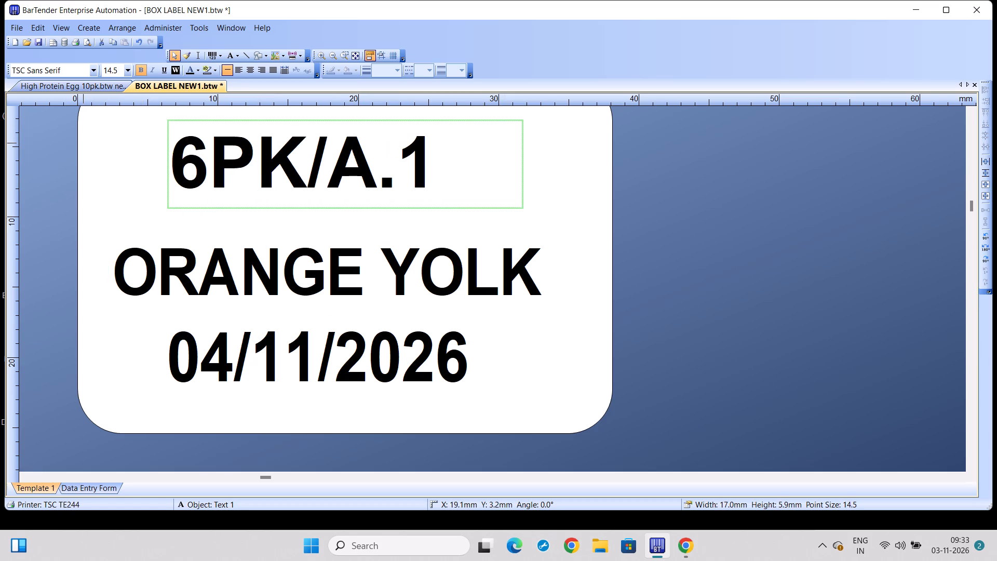
Print 50 copies of the 6PK/A.1 ORANGE YOLK box label on the TSC TE244.
{"action": "key", "text": "ctrl+p"}
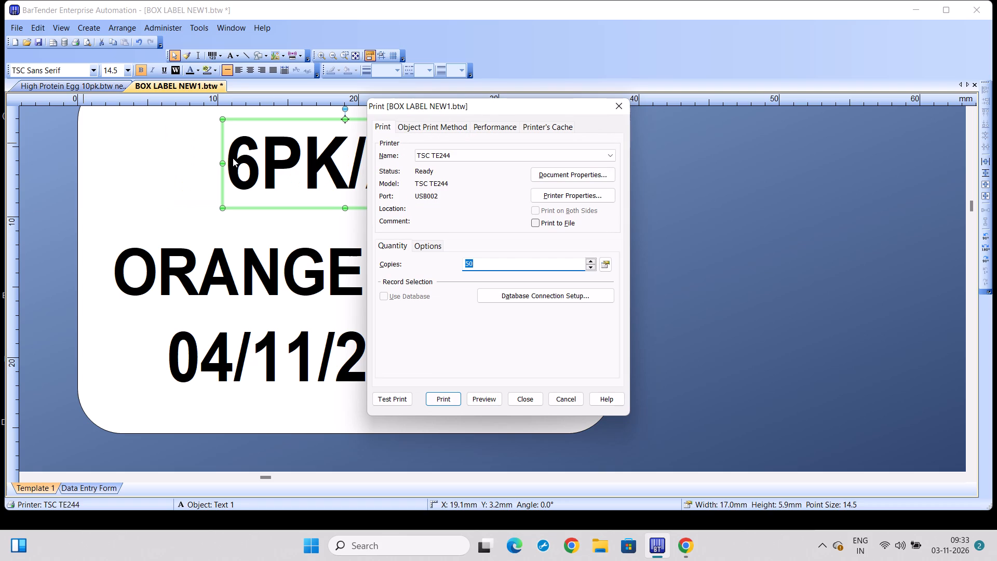
{"action": "key", "text": "Return"}
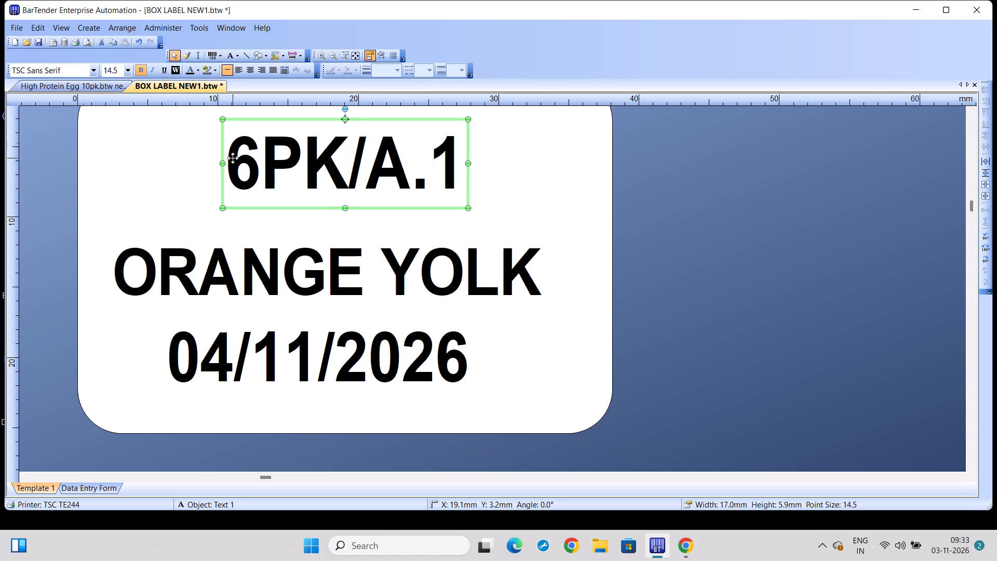
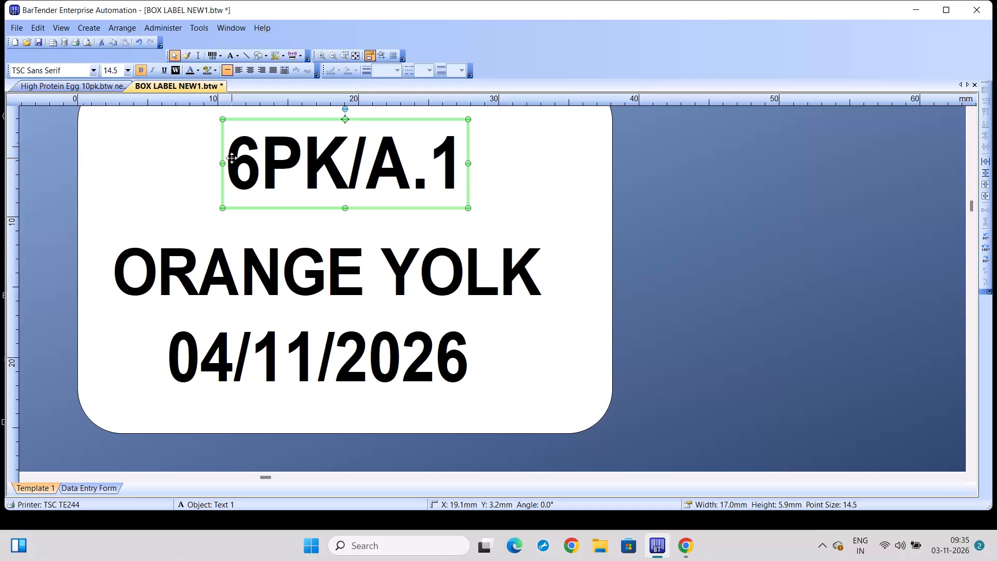
Replace the product name on the middle line of the 6PK/A.1 box label with TABLE WHITE.
{"action": "left_click", "coordinate": [264, 245]}
{"action": "left_click", "coordinate": [264, 245]}
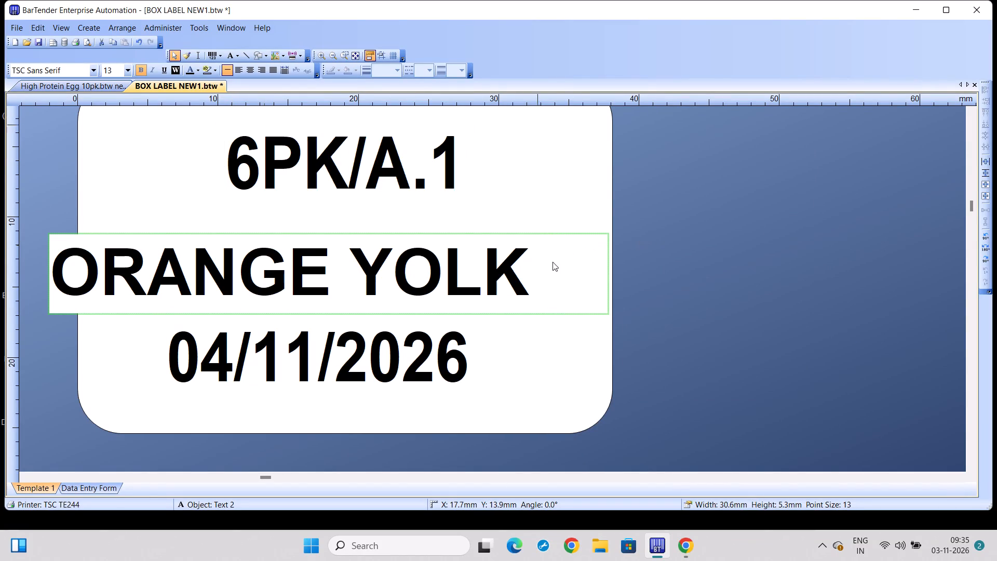
{"action": "left_click", "coordinate": [524, 276]}
{"action": "key", "text": "BackSpace"}
{"action": "key", "text": "BackSpace"}
{"action": "key", "text": "BackSpace"}
{"action": "key", "text": "BackSpace"}
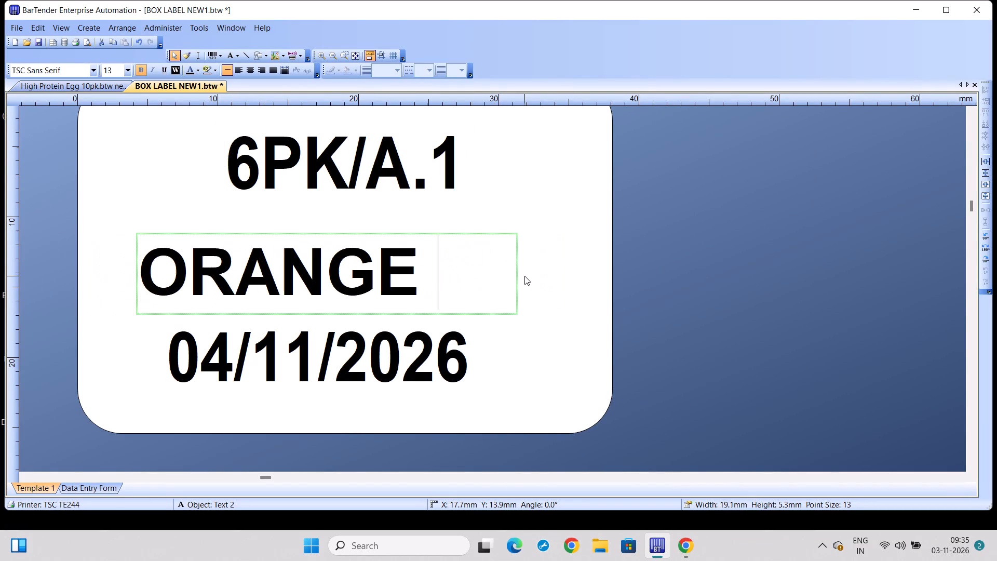
{"action": "key", "text": "BackSpace"}
{"action": "key", "text": "BackSpace"}
{"action": "key", "text": "BackSpace"}
{"action": "key", "text": "BackSpace"}
{"action": "key", "text": "BackSpace"}
{"action": "key", "text": "BackSpace"}
{"action": "key", "text": "BackSpace"}
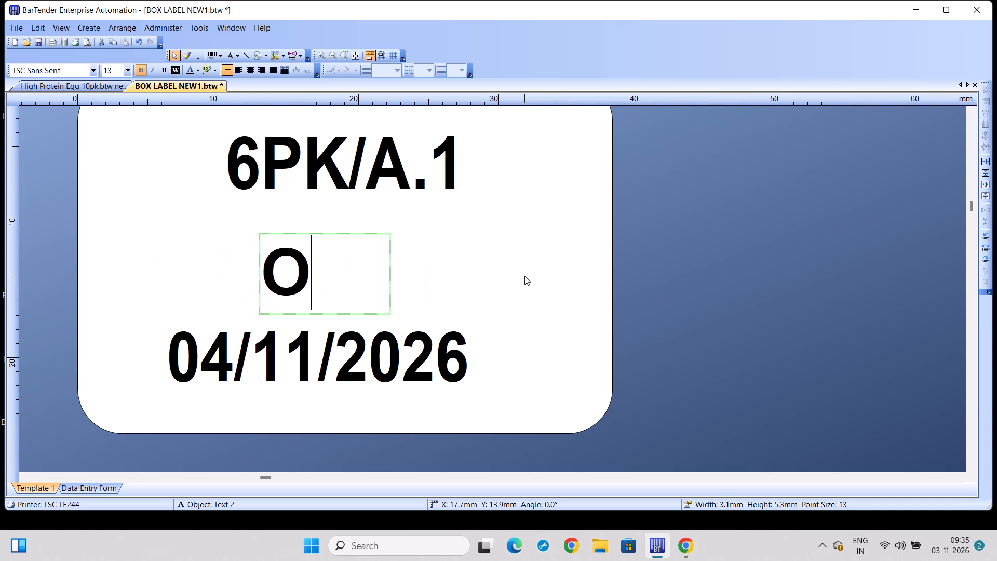
{"action": "key", "text": "t"}
{"action": "type", "text": "ABLE E"}
{"action": "key", "text": "BackSpace"}
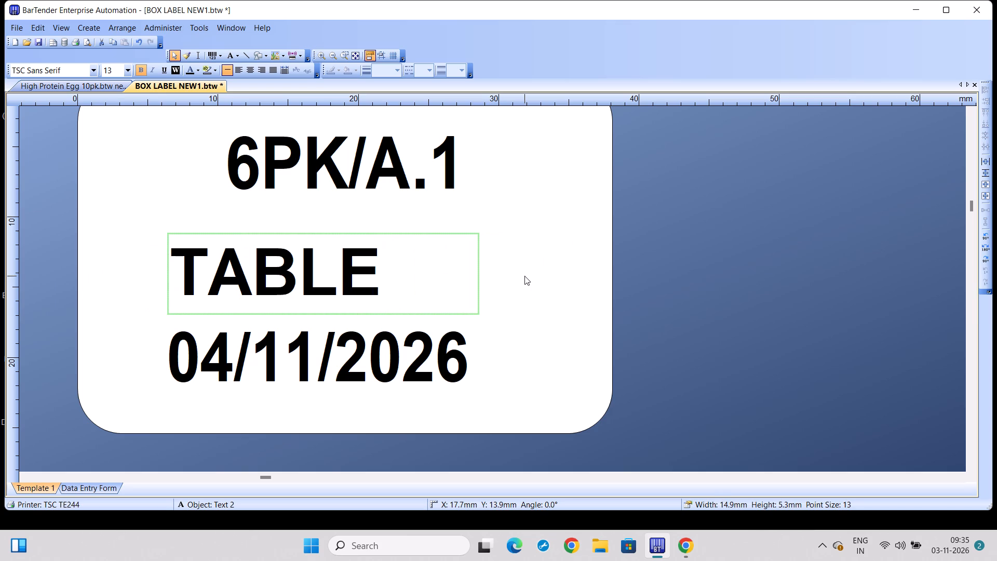
{"action": "type", "text": "WHITE"}
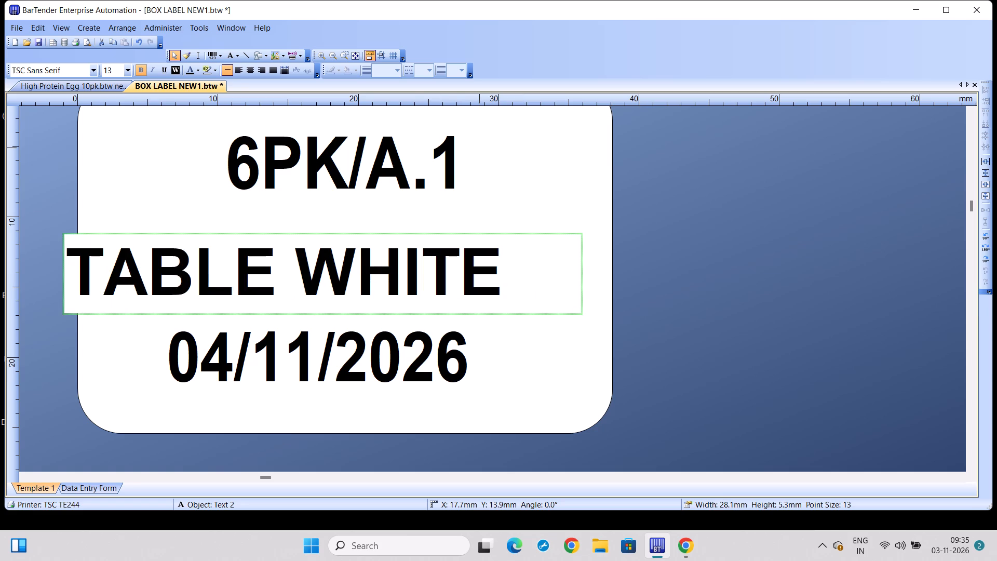
Print 50 copies of the 6PK/A.1 TABLE WHITE box label on the TSC TE244.
{"action": "key", "text": "ctrl+p"}
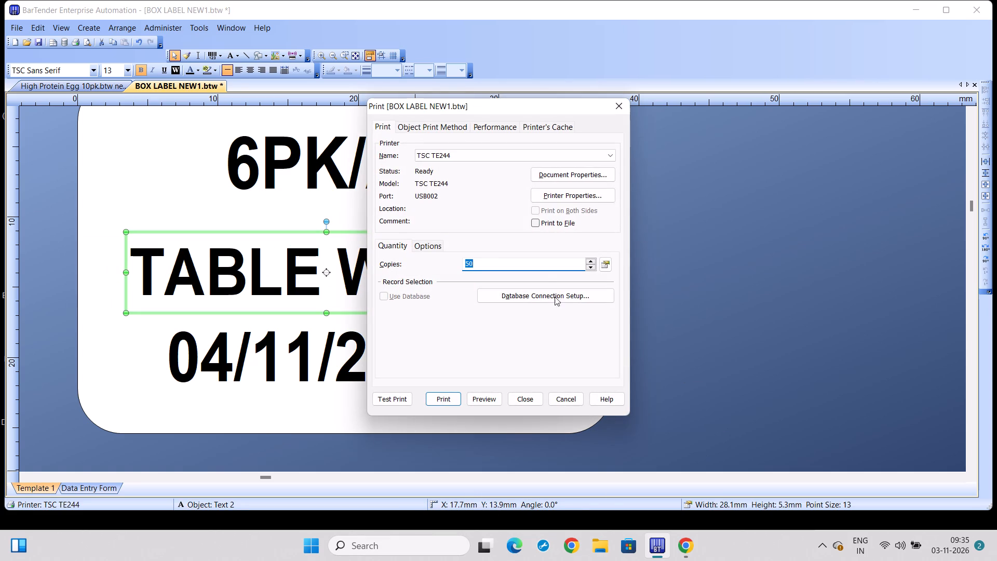
{"action": "left_click", "coordinate": [478, 260]}
{"action": "key", "text": "Return"}
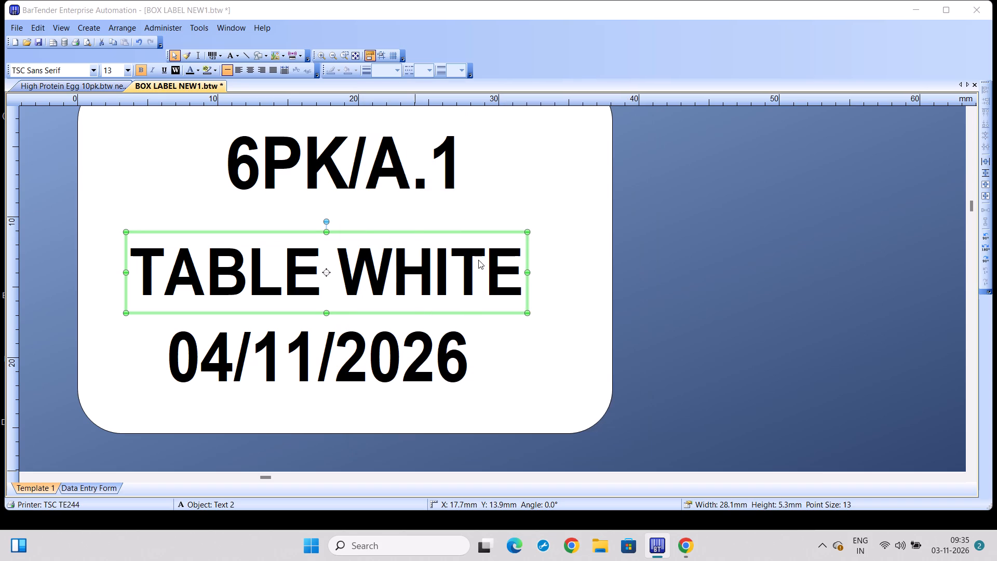
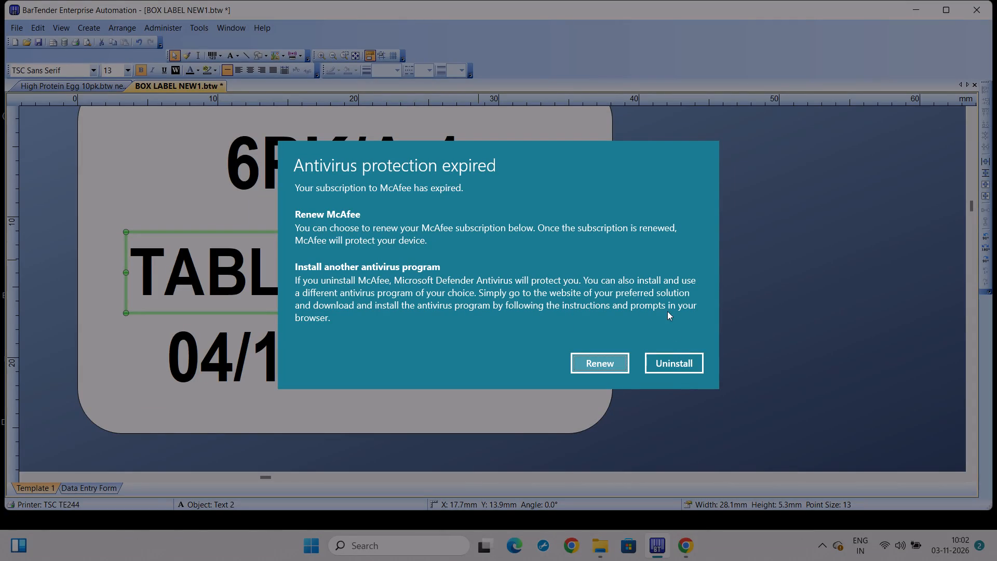
Clear the expired McAfee antivirus notice covering the label by choosing to renew.
{"action": "left_click", "coordinate": [591, 377]}
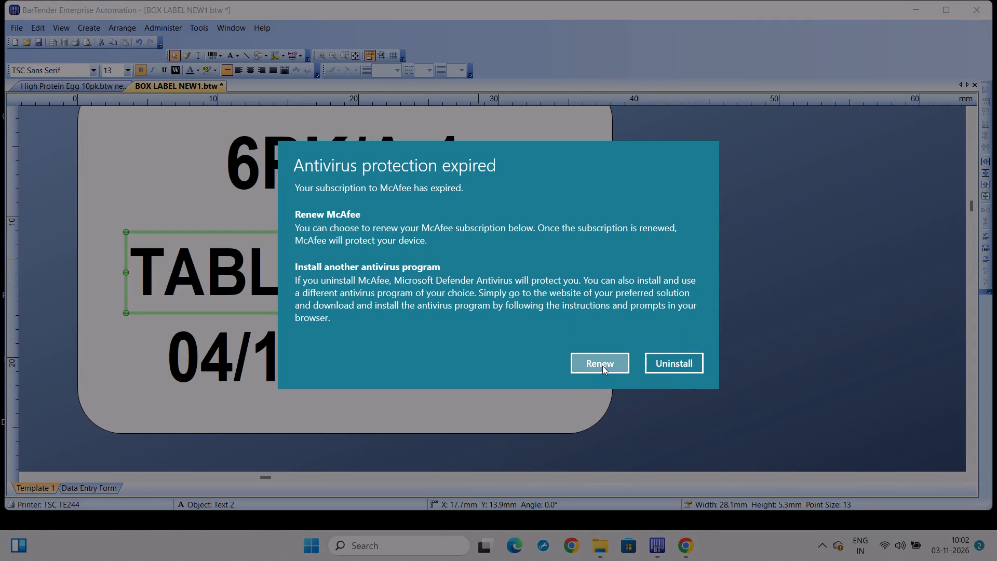
{"action": "left_click", "coordinate": [602, 366]}
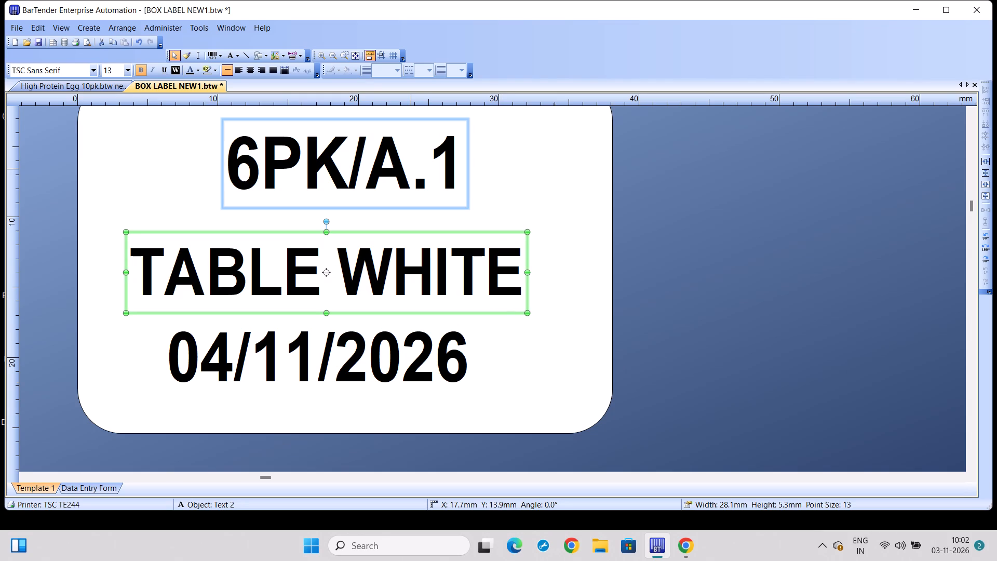
Change the pack size on the box label's top line to 10PK, keeping the /A.1 suffix.
{"action": "left_click", "coordinate": [259, 150]}
{"action": "left_click", "coordinate": [214, 146]}
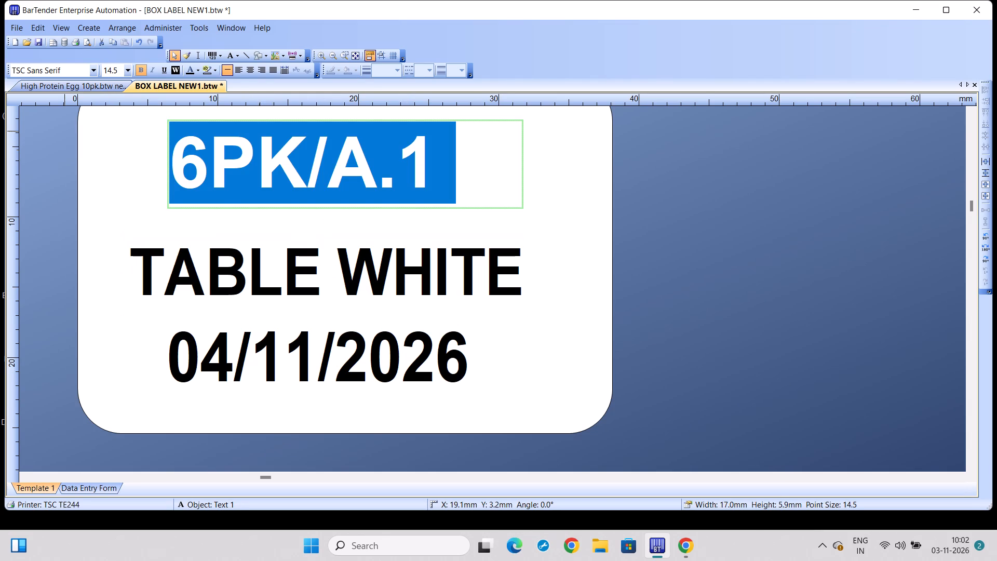
{"action": "key", "text": "BackSpace"}
{"action": "type", "text": "10"}
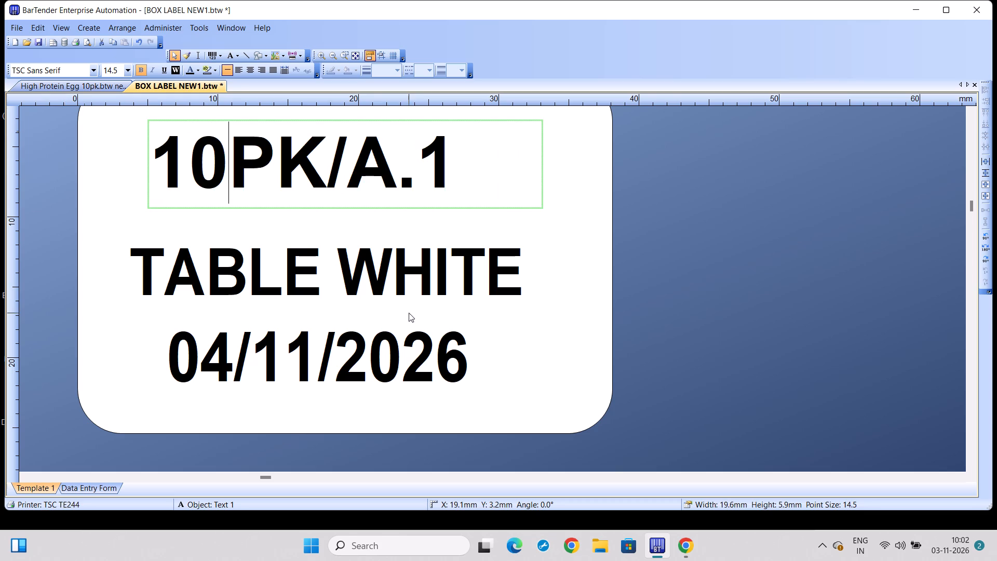
{"action": "left_click", "coordinate": [533, 255]}
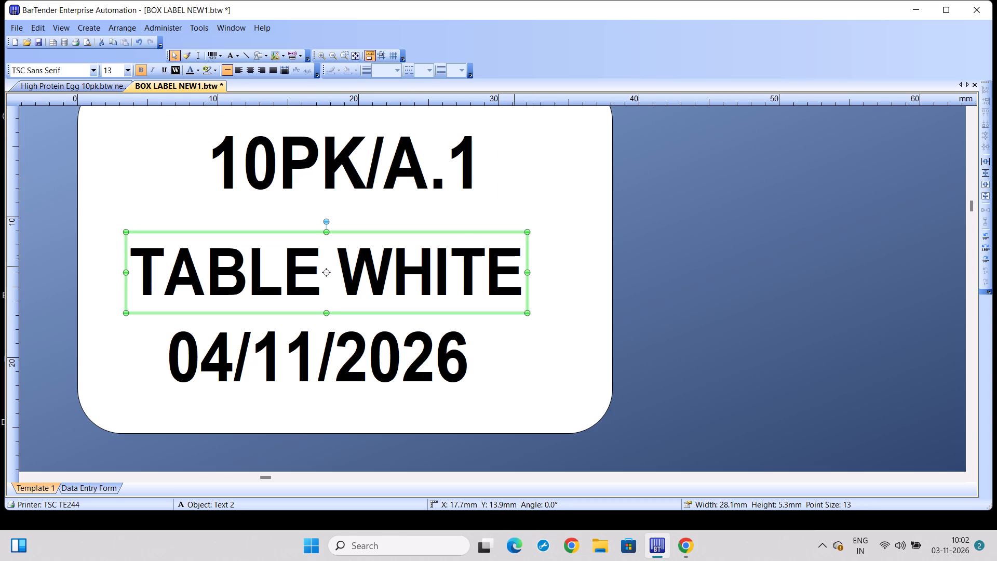
Replace the product name on the middle line of the 10PK/A.1 box label with NOICE PROTEIN.
{"action": "left_click", "coordinate": [514, 266]}
{"action": "key", "text": "BackSpace"}
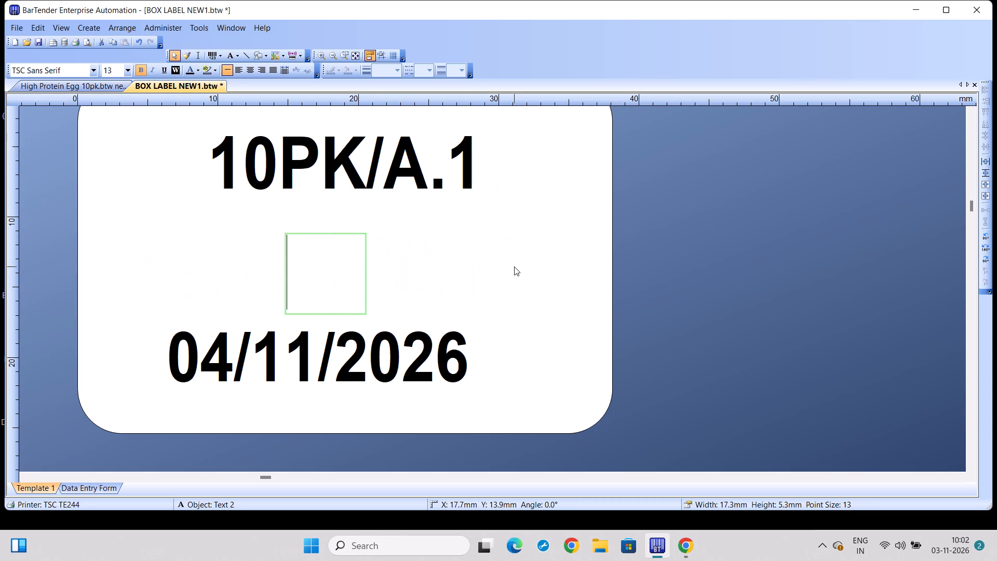
{"action": "type", "text": "NOICE"}
{"action": "key", "text": "space"}
{"action": "type", "text": "PRO"}
{"action": "type", "text": "TEI"}
{"action": "key", "text": "n"}
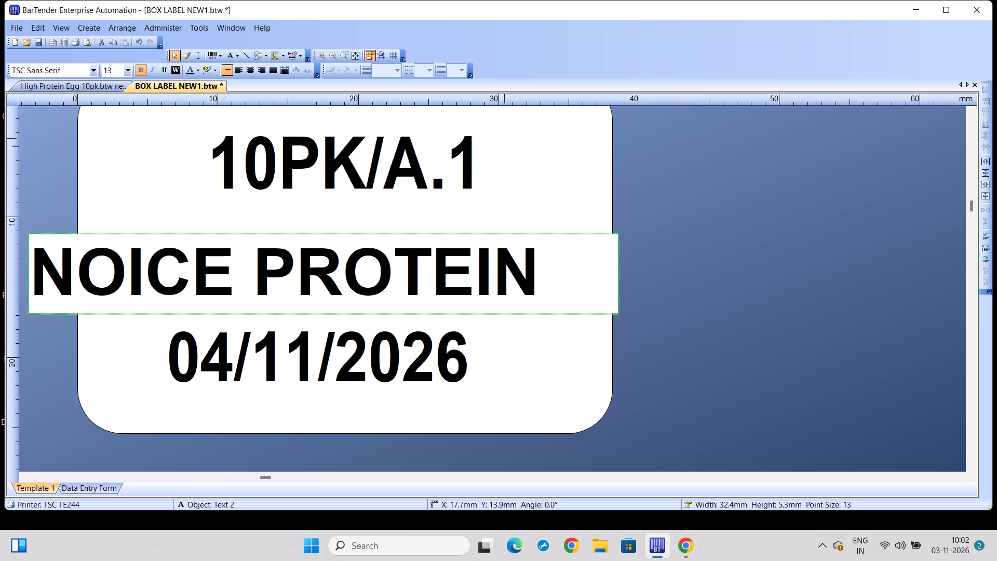
Print 10 copies of the 10PK/A.1 NOICE PROTEIN box label on the TSC TE244.
{"action": "key", "text": "ctrl+p"}
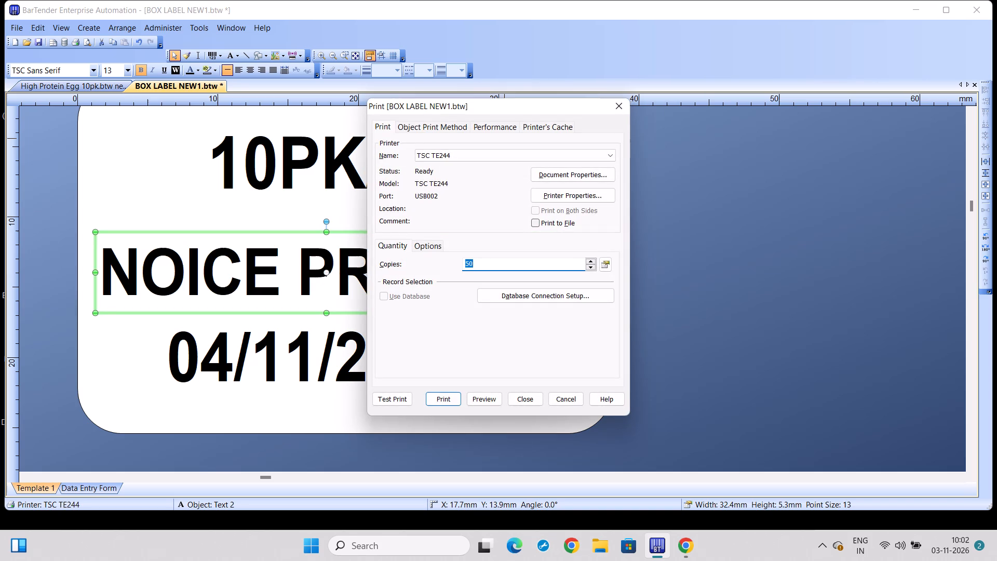
{"action": "key", "text": "BackSpace"}
{"action": "type", "text": "10"}
{"action": "key", "text": "Return"}
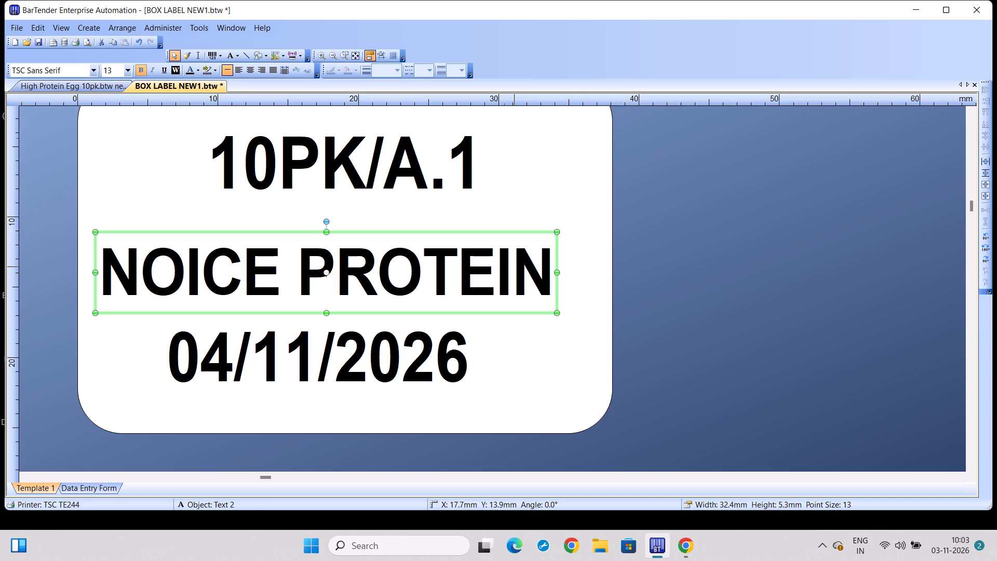
Print another 77 copies of the 10PK/A.1 NOICE PROTEIN box label on the TSC TE244.
{"action": "key", "text": "ctrl+p"}
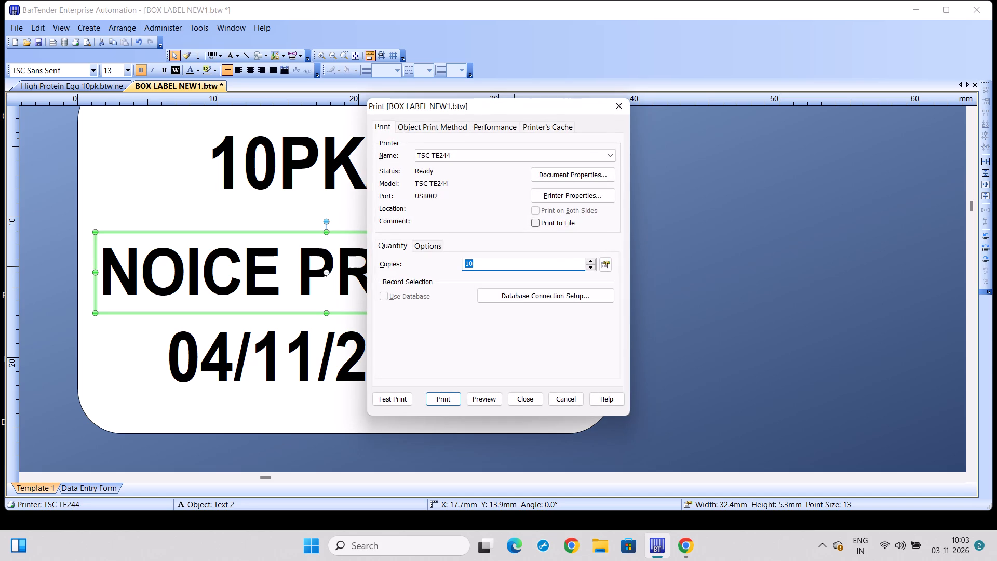
{"action": "key", "text": "BackSpace"}
{"action": "type", "text": "77"}
{"action": "key", "text": "Return"}
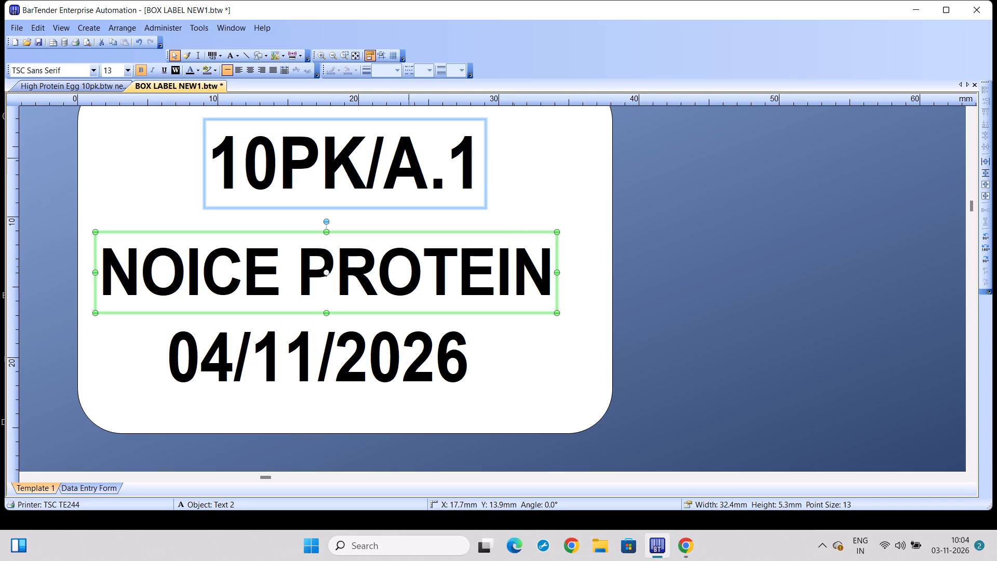
Change the pack size on the NOICE PROTEIN box label's top line to 6PK, keeping the /A.1 suffix.
{"action": "left_click", "coordinate": [274, 152]}
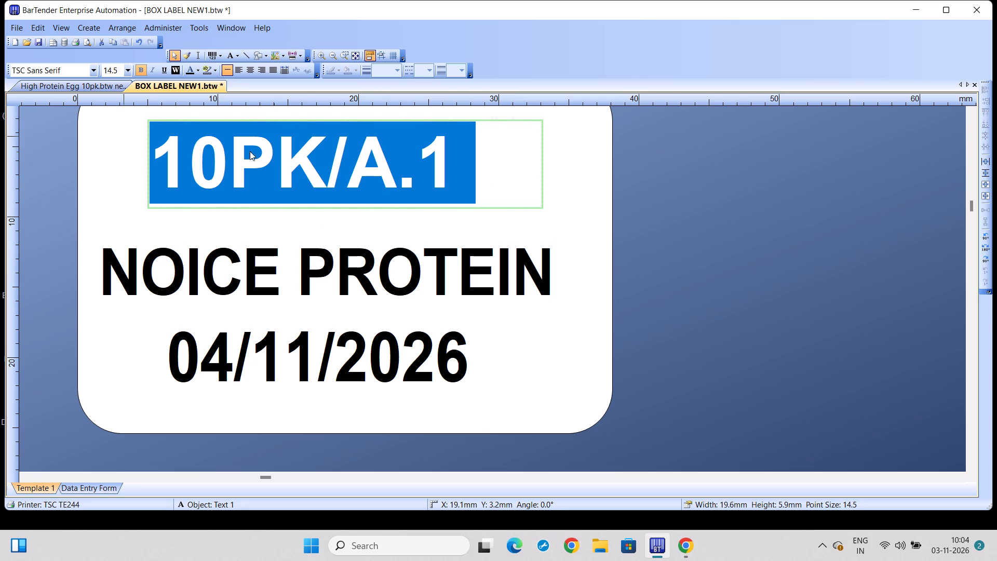
{"action": "left_click", "coordinate": [232, 154]}
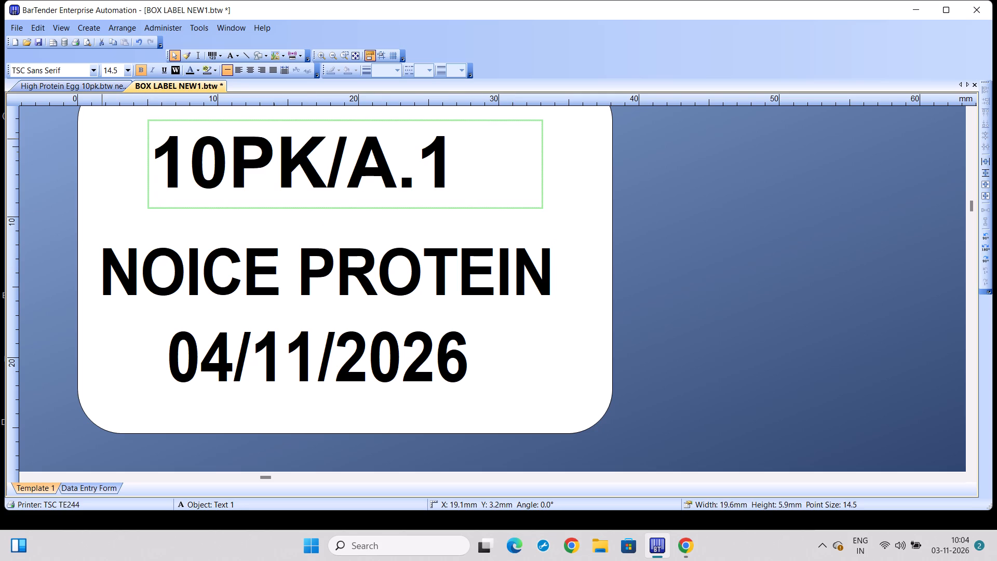
{"action": "key", "text": "BackSpace"}
{"action": "key", "text": "BackSpace"}
{"action": "key", "text": "6"}
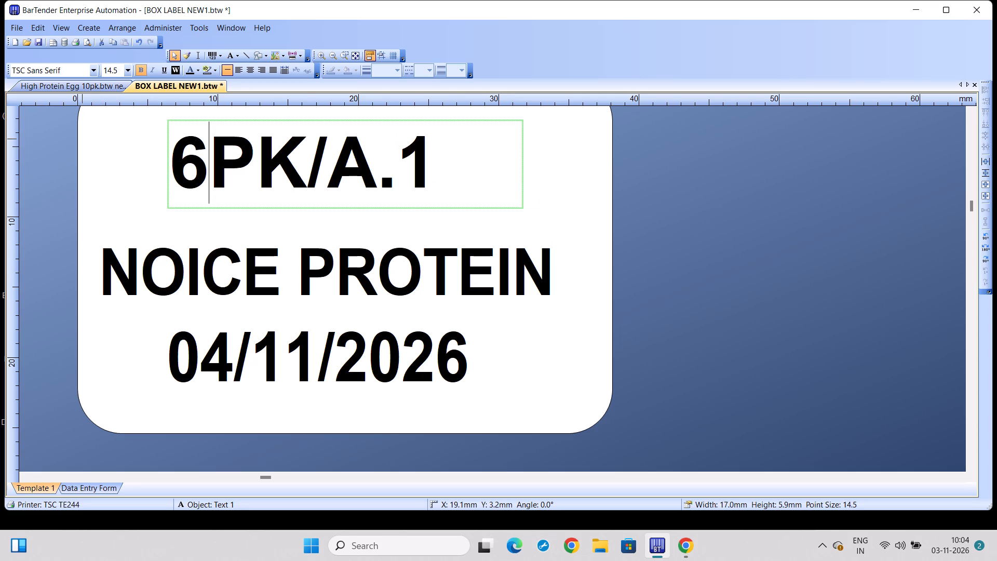
Print 43 copies of the 6PK/A.1 NOICE PROTEIN box label on the TSC TE244.
{"action": "key", "text": "ctrl+p"}
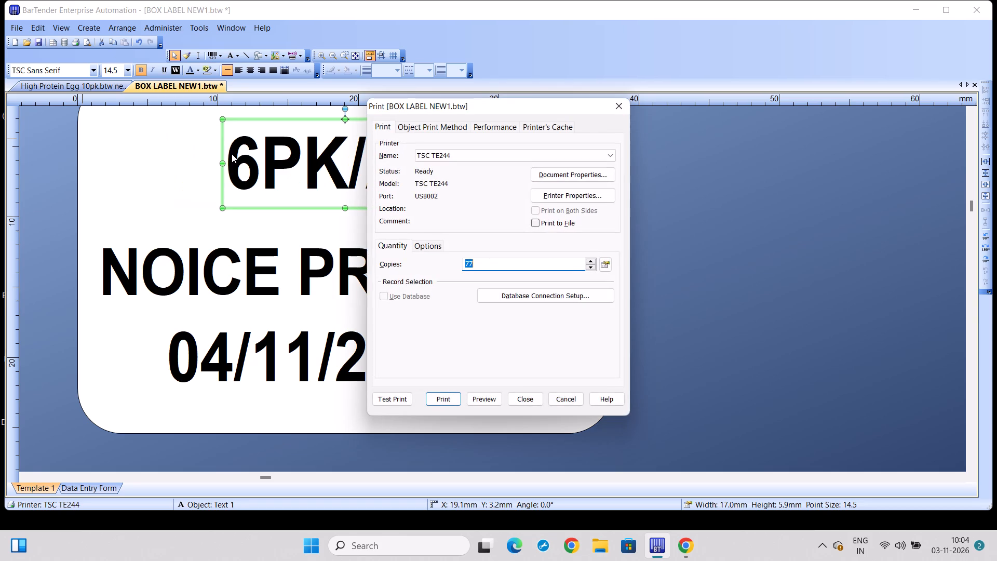
{"action": "key", "text": "BackSpace"}
{"action": "type", "text": "43"}
{"action": "key", "text": "Return"}
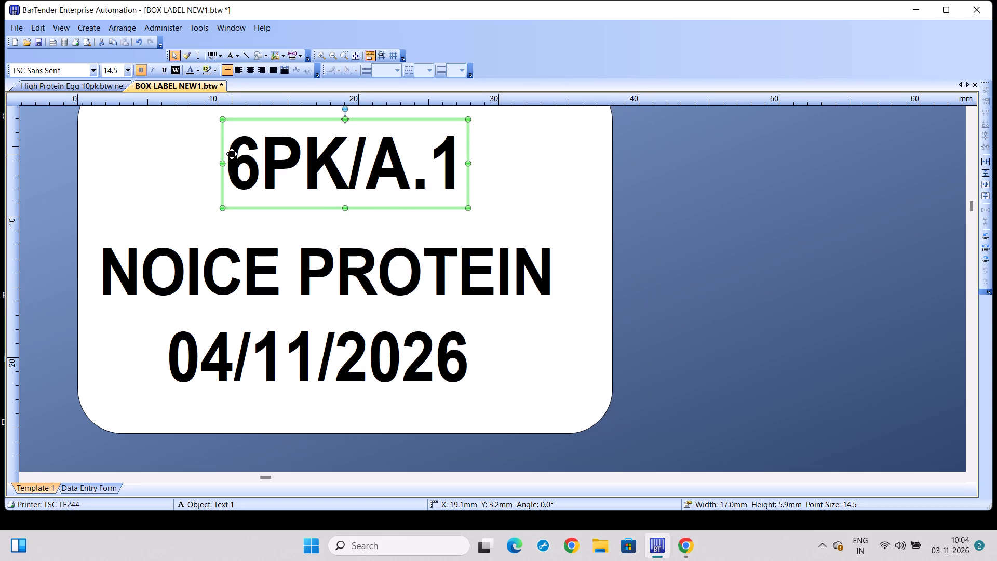
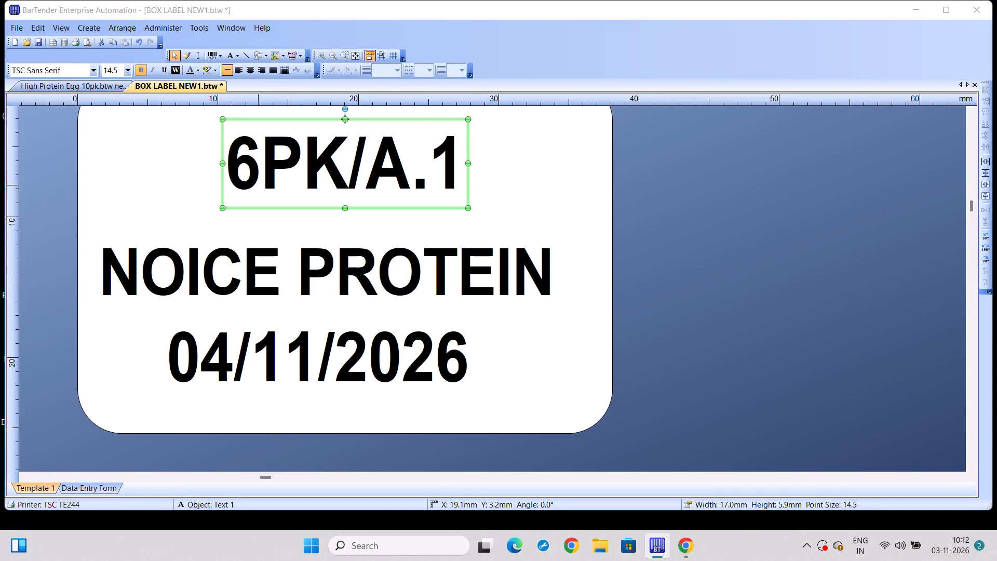
Change the pack size on the box label's top line to 10PK, keeping the /A.1 suffix.
{"action": "left_click", "coordinate": [258, 185]}
{"action": "left_click", "coordinate": [210, 159]}
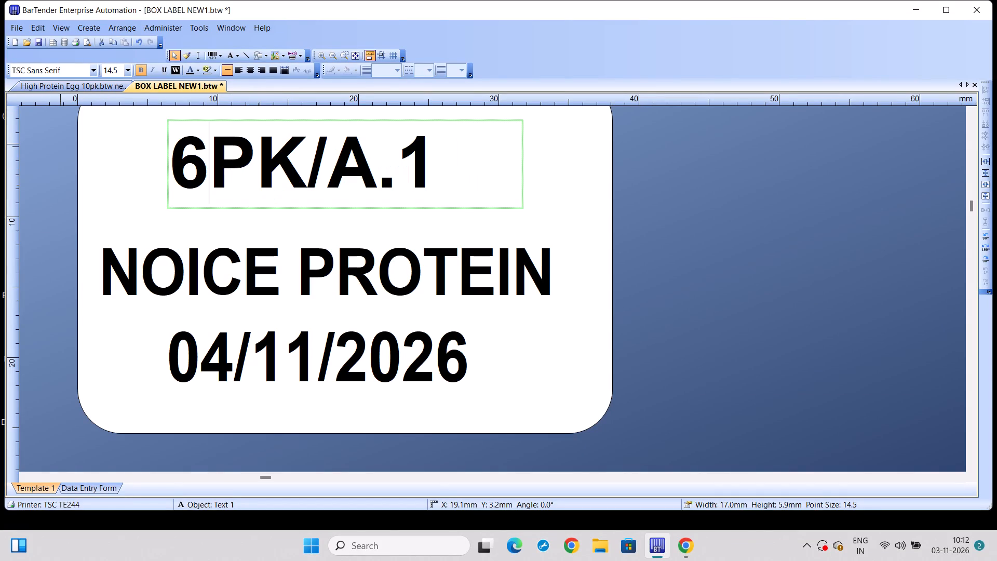
{"action": "key", "text": "BackSpace"}
{"action": "type", "text": "10"}
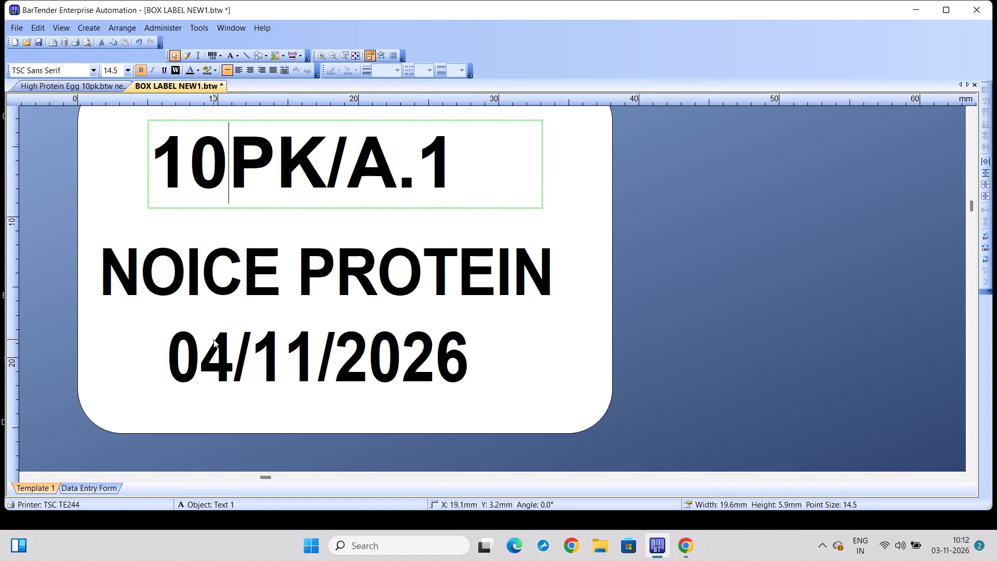
Replace the product name on the box label's middle line with ORANGE YOLK.
{"action": "left_click", "coordinate": [284, 289]}
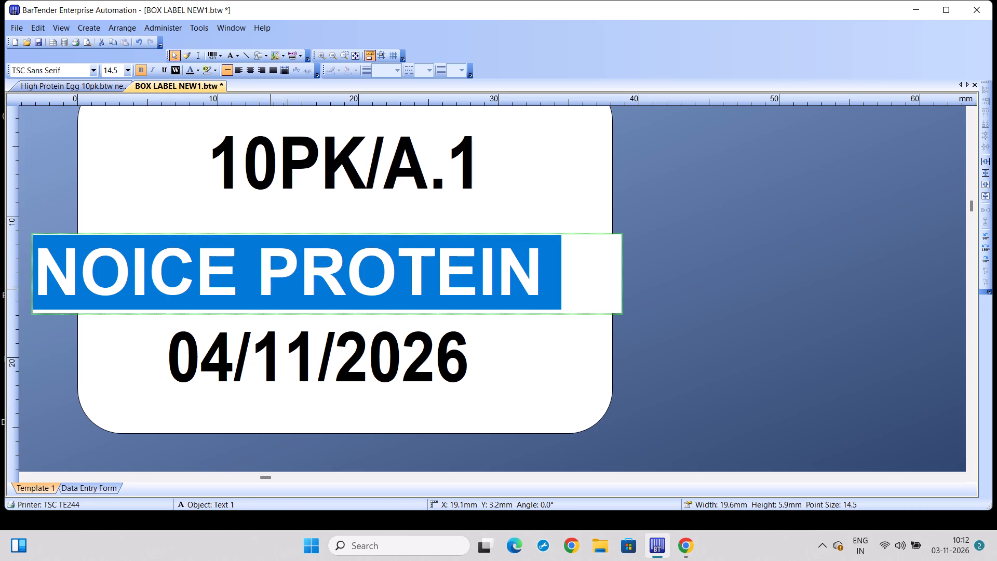
{"action": "key", "text": "BackSpace"}
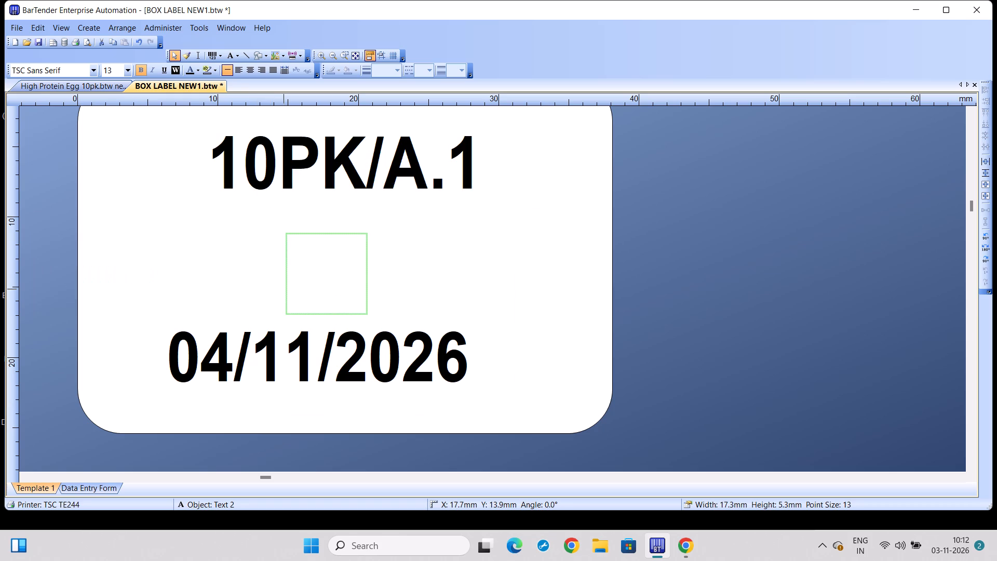
{"action": "type", "text": "ORA"}
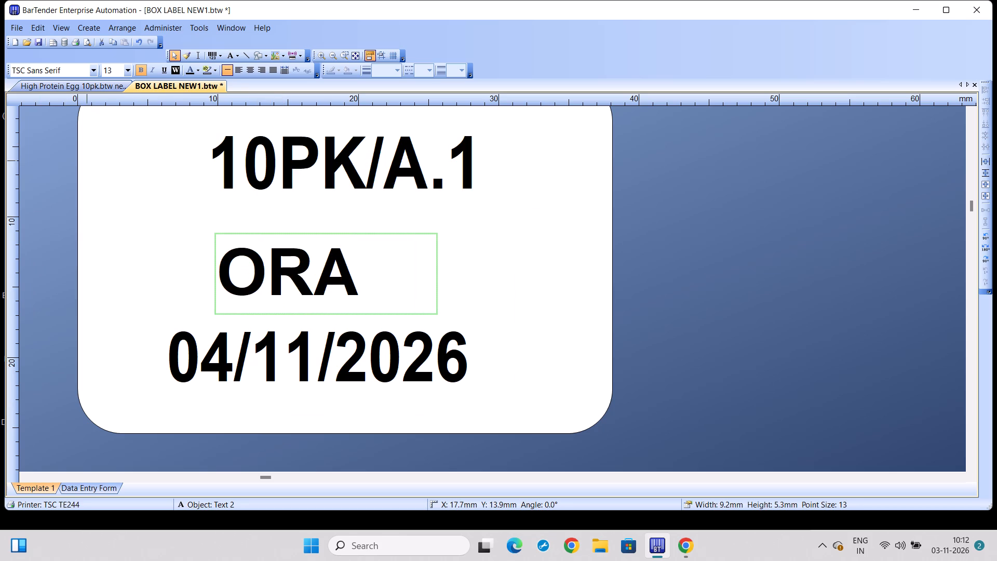
{"action": "type", "text": "NGE"}
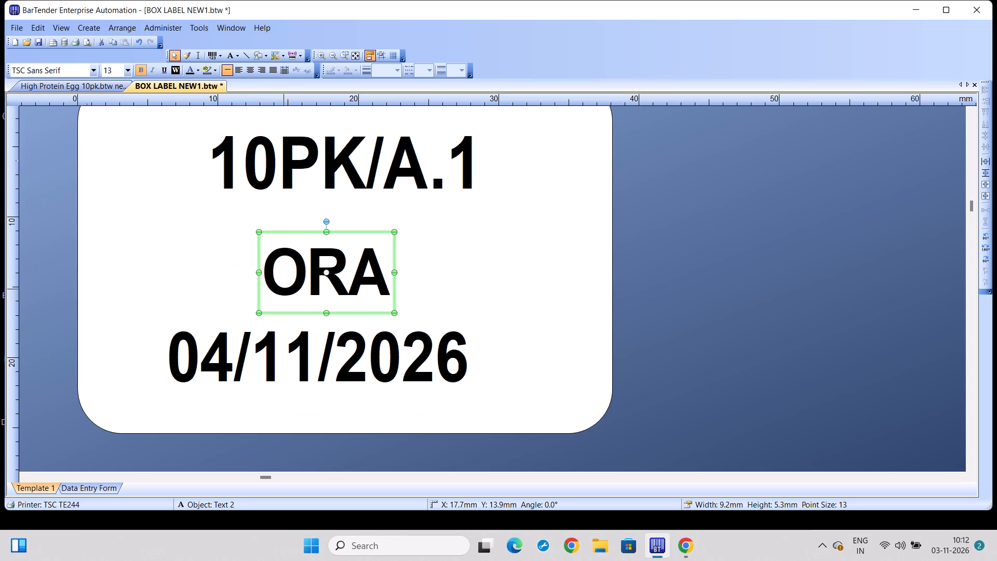
{"action": "key", "text": "n"}
{"action": "left_click", "coordinate": [324, 251]}
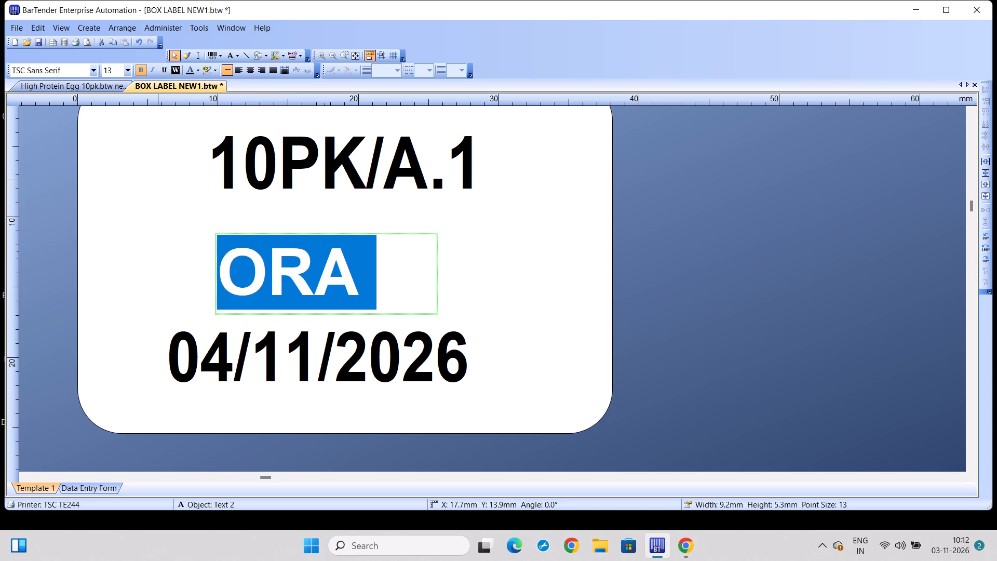
{"action": "key", "text": "BackSpace"}
{"action": "type", "text": "ORA"}
{"action": "type", "text": "NGE"}
{"action": "key", "text": "space"}
{"action": "type", "text": "YOLK"}
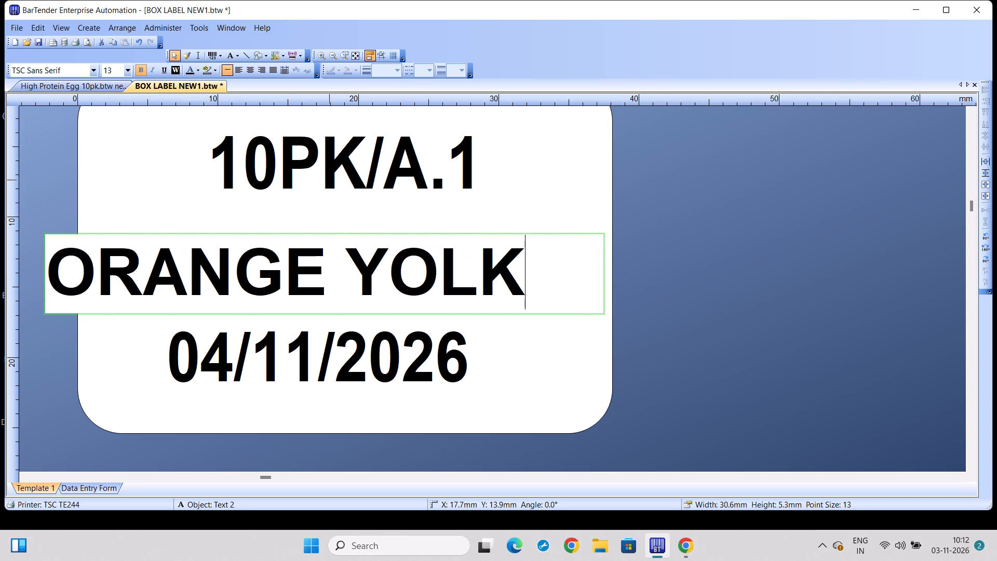
Print 70 copies of the 10PK/A.1 ORANGE YOLK box label on the TSC TE244.
{"action": "key", "text": "ctrl+p"}
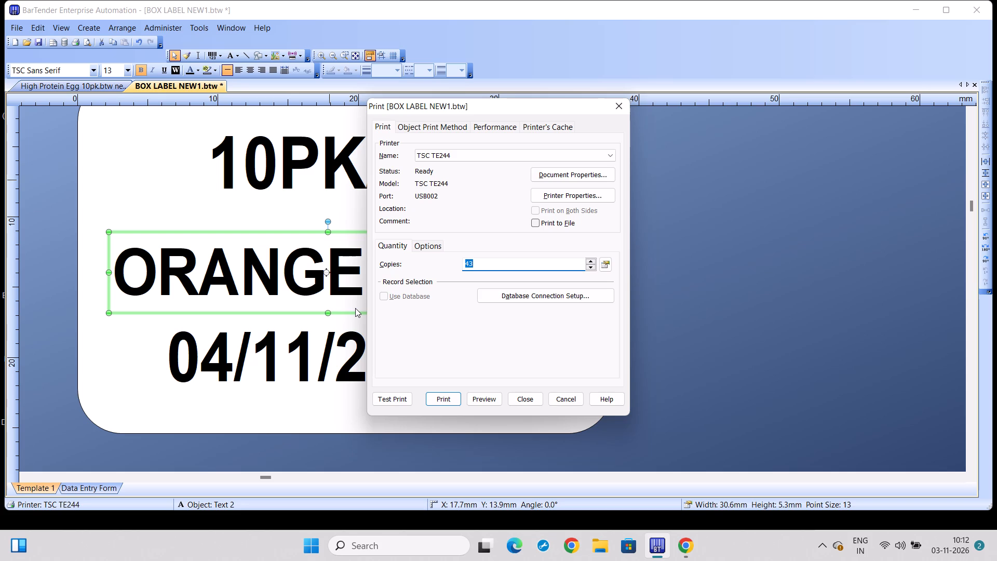
{"action": "key", "text": "BackSpace"}
{"action": "type", "text": "70"}
{"action": "key", "text": "Return"}
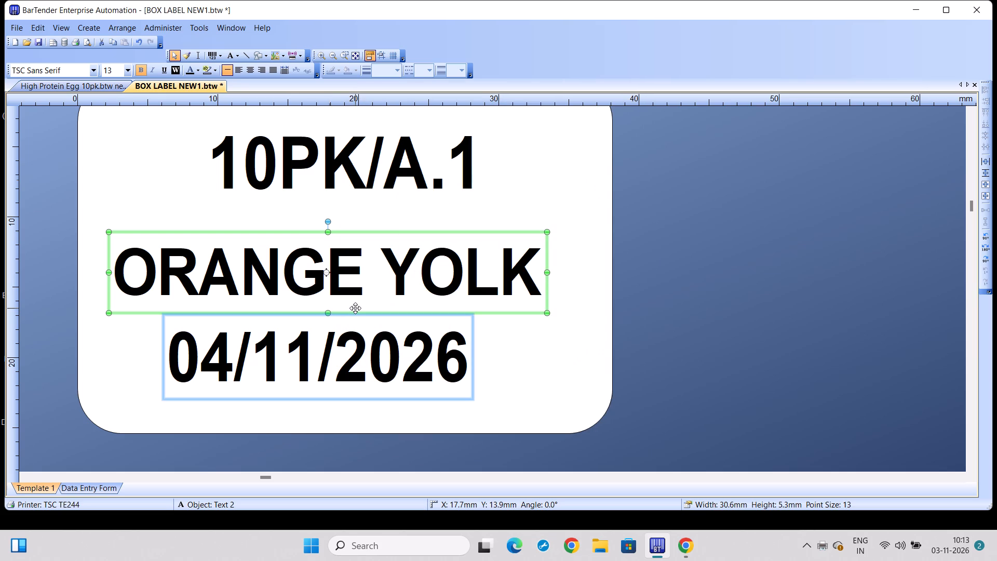